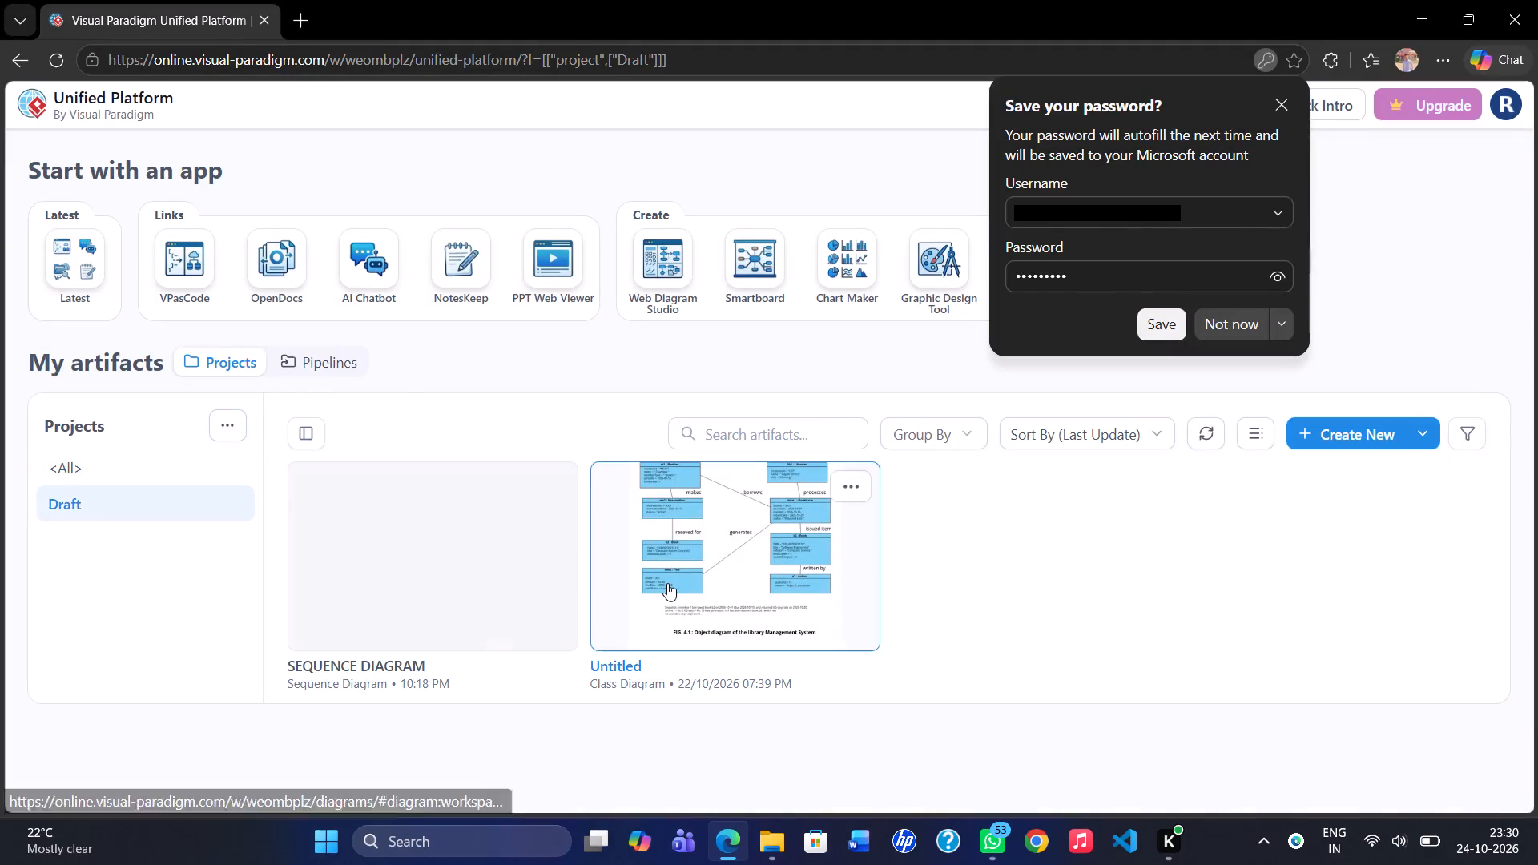
Open the SEQUENCE DIAGRAM artifact from the Draft project.
click(431, 578)
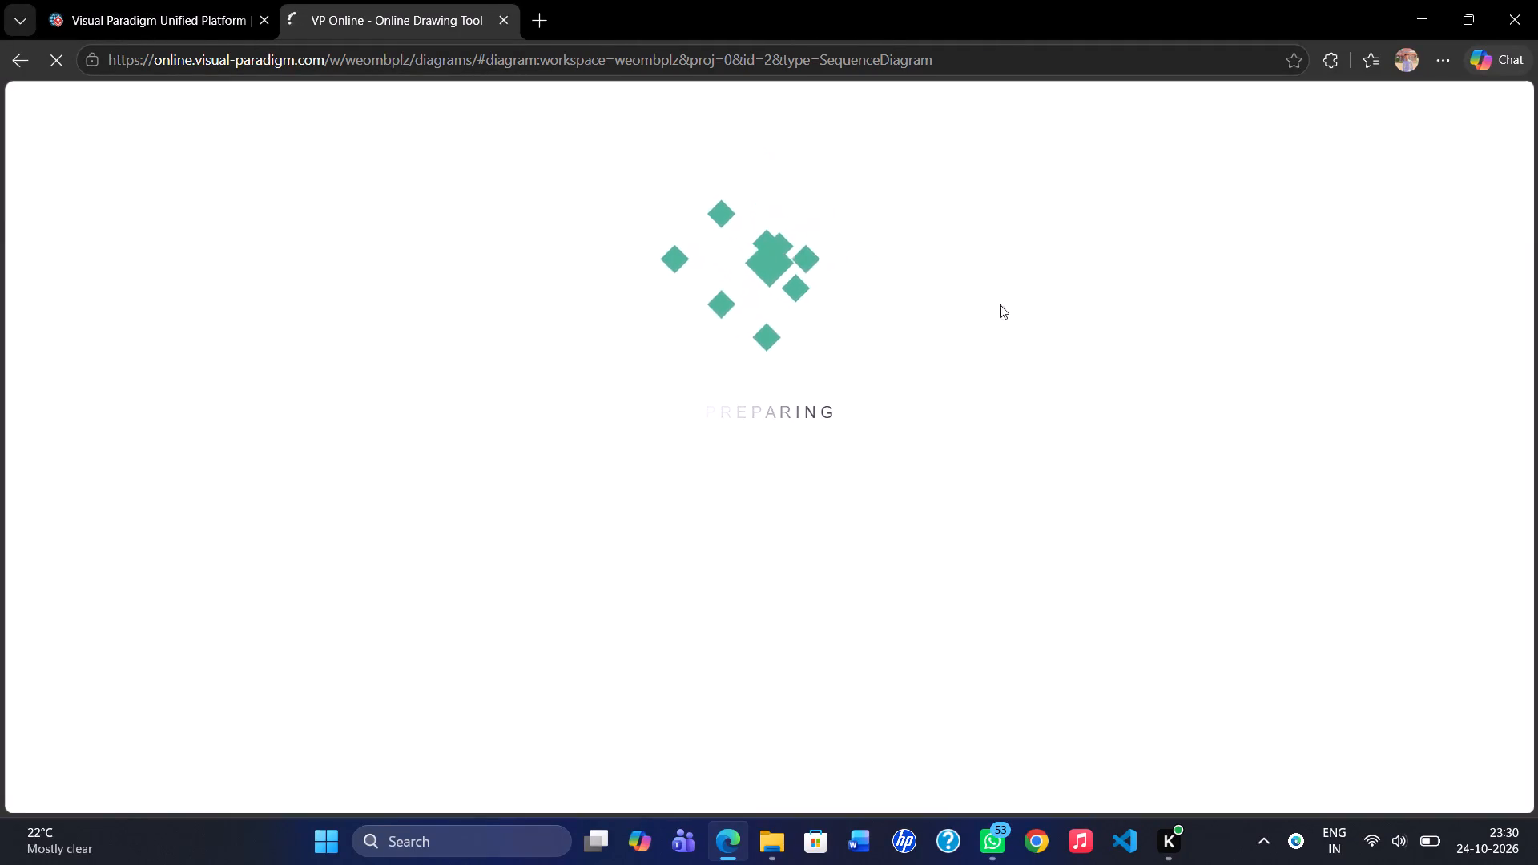
Check the browser's downloads list for earlier diagram images and return to the sequence diagram.
click(1434, 61)
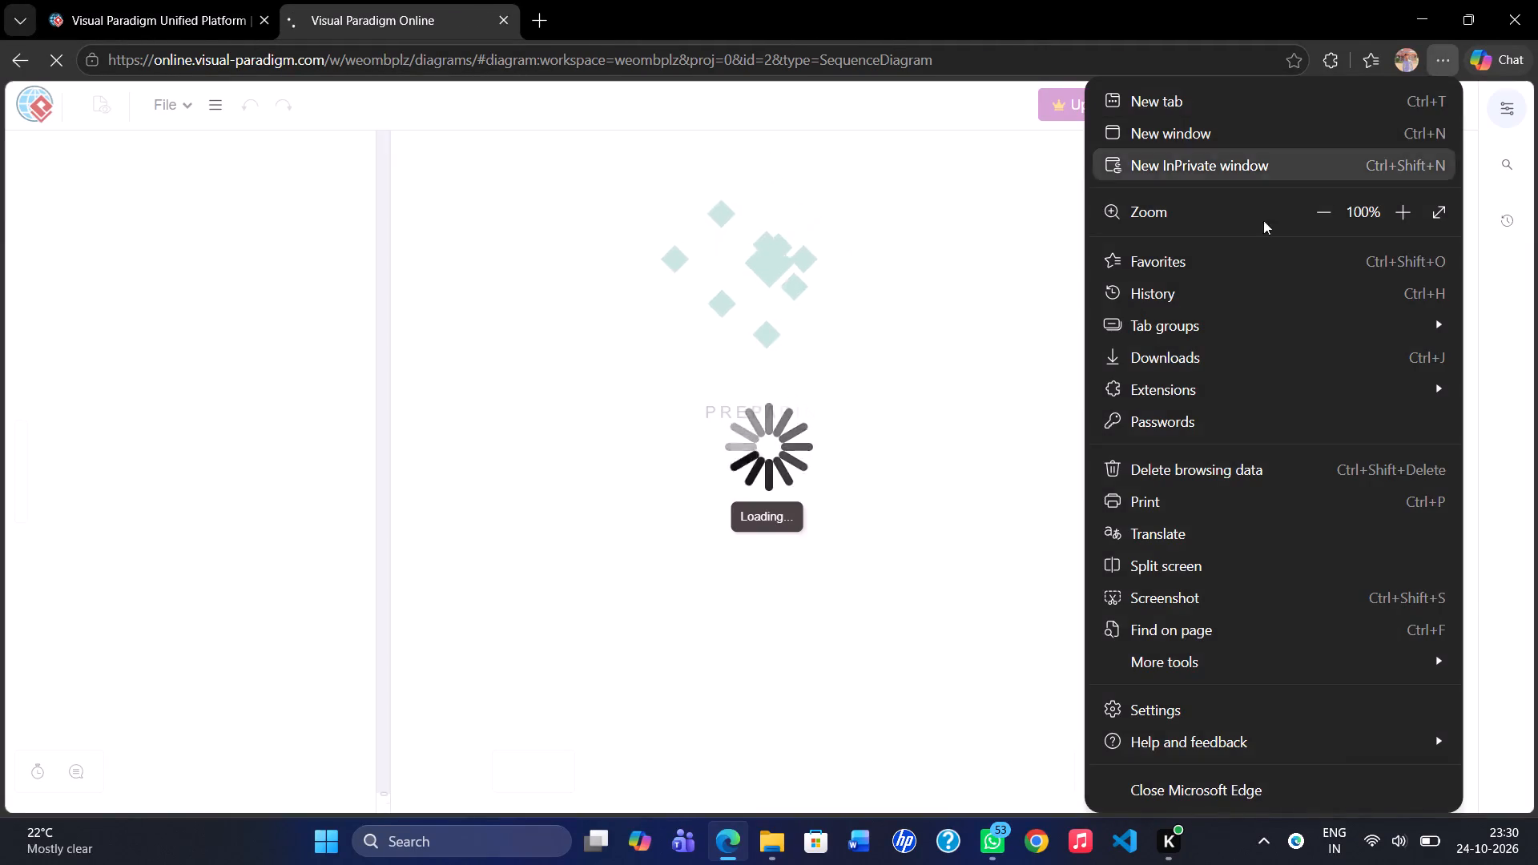
click(1160, 356)
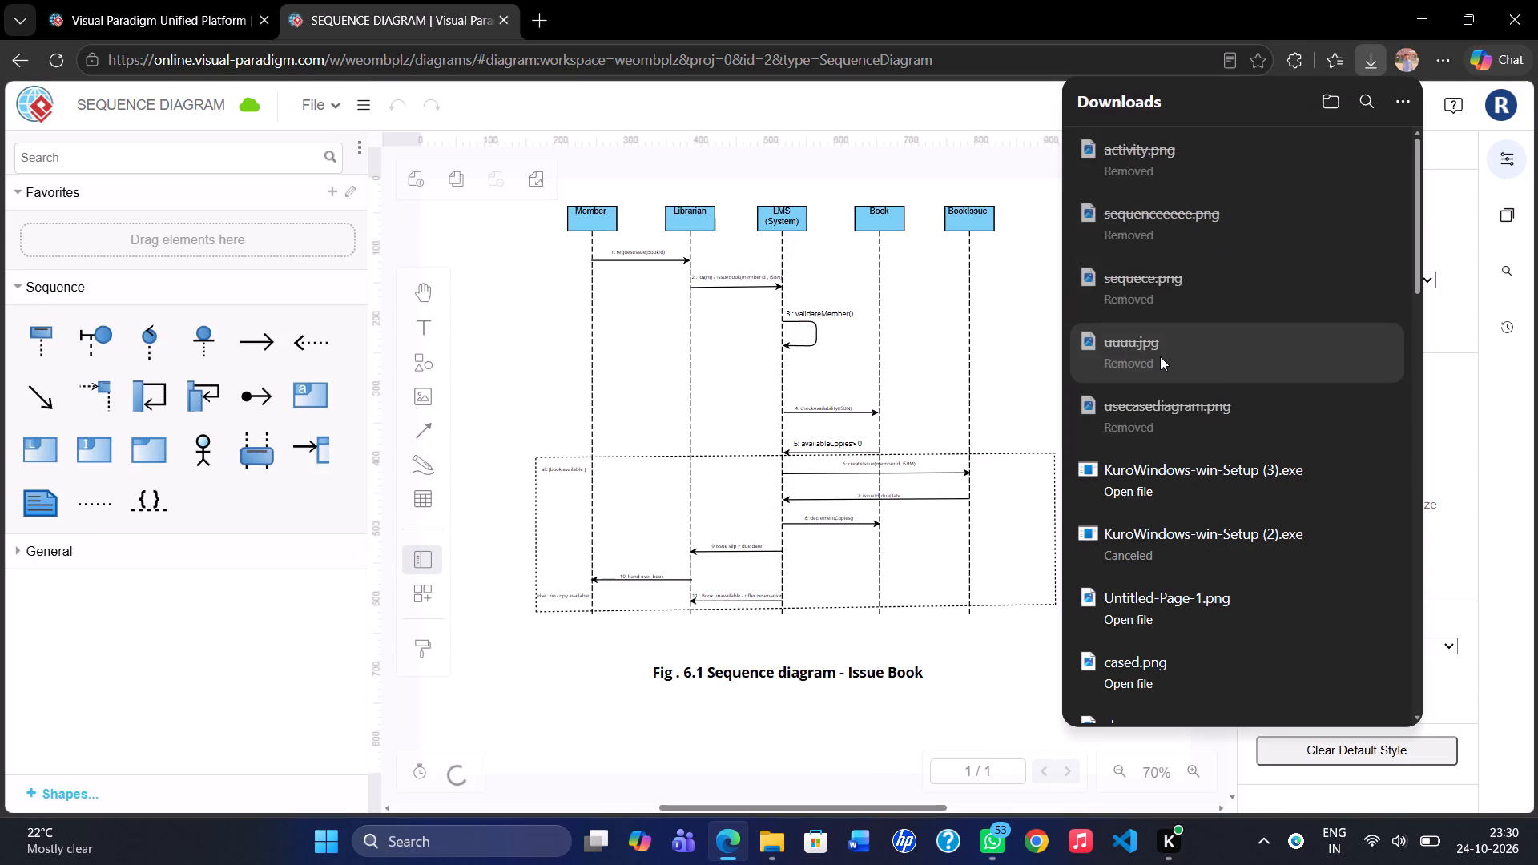
click(1174, 231)
click(900, 417)
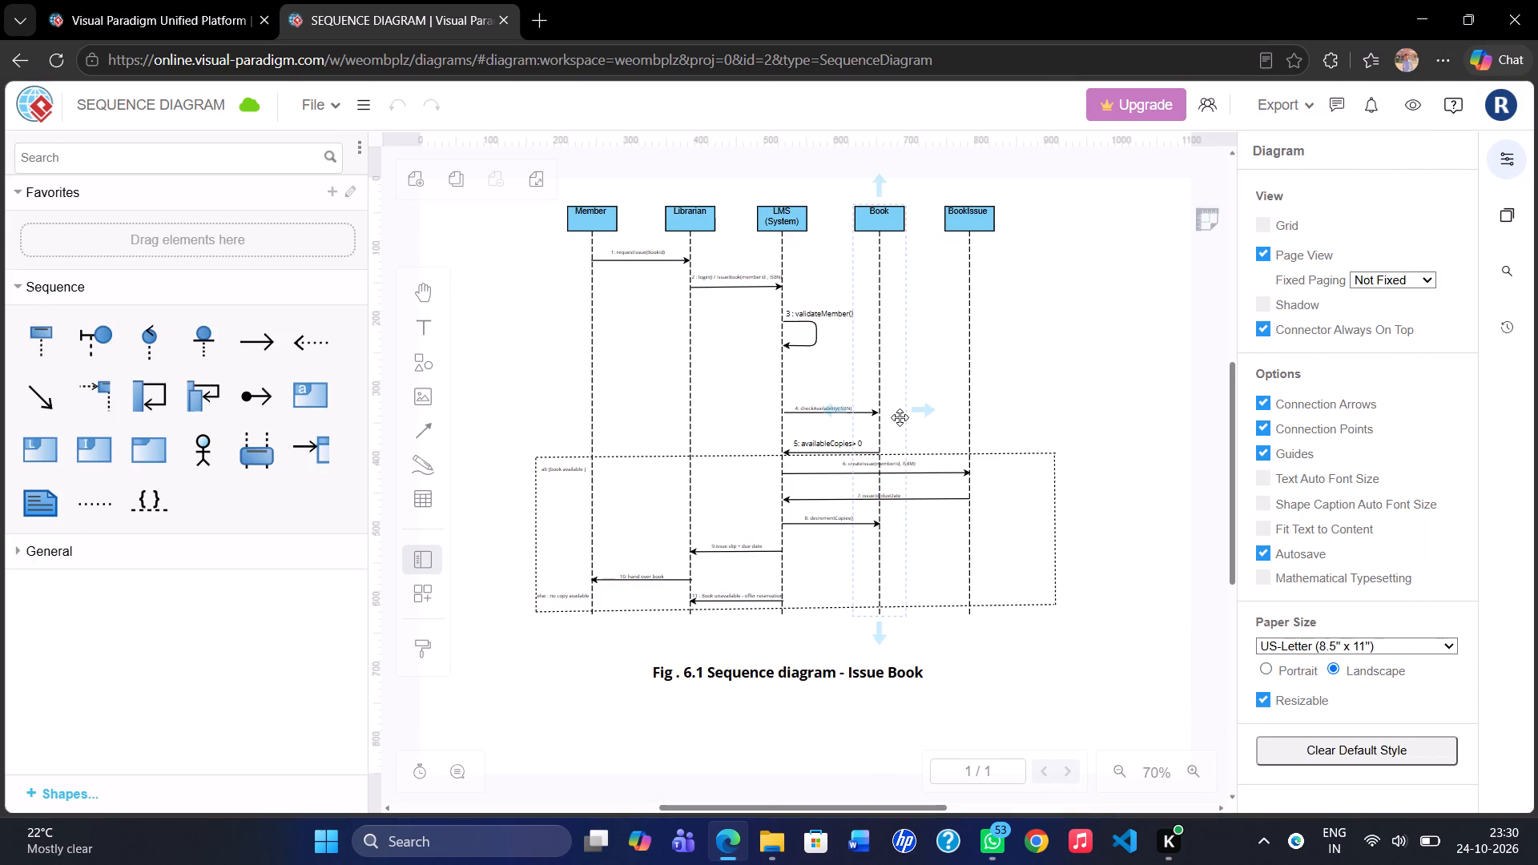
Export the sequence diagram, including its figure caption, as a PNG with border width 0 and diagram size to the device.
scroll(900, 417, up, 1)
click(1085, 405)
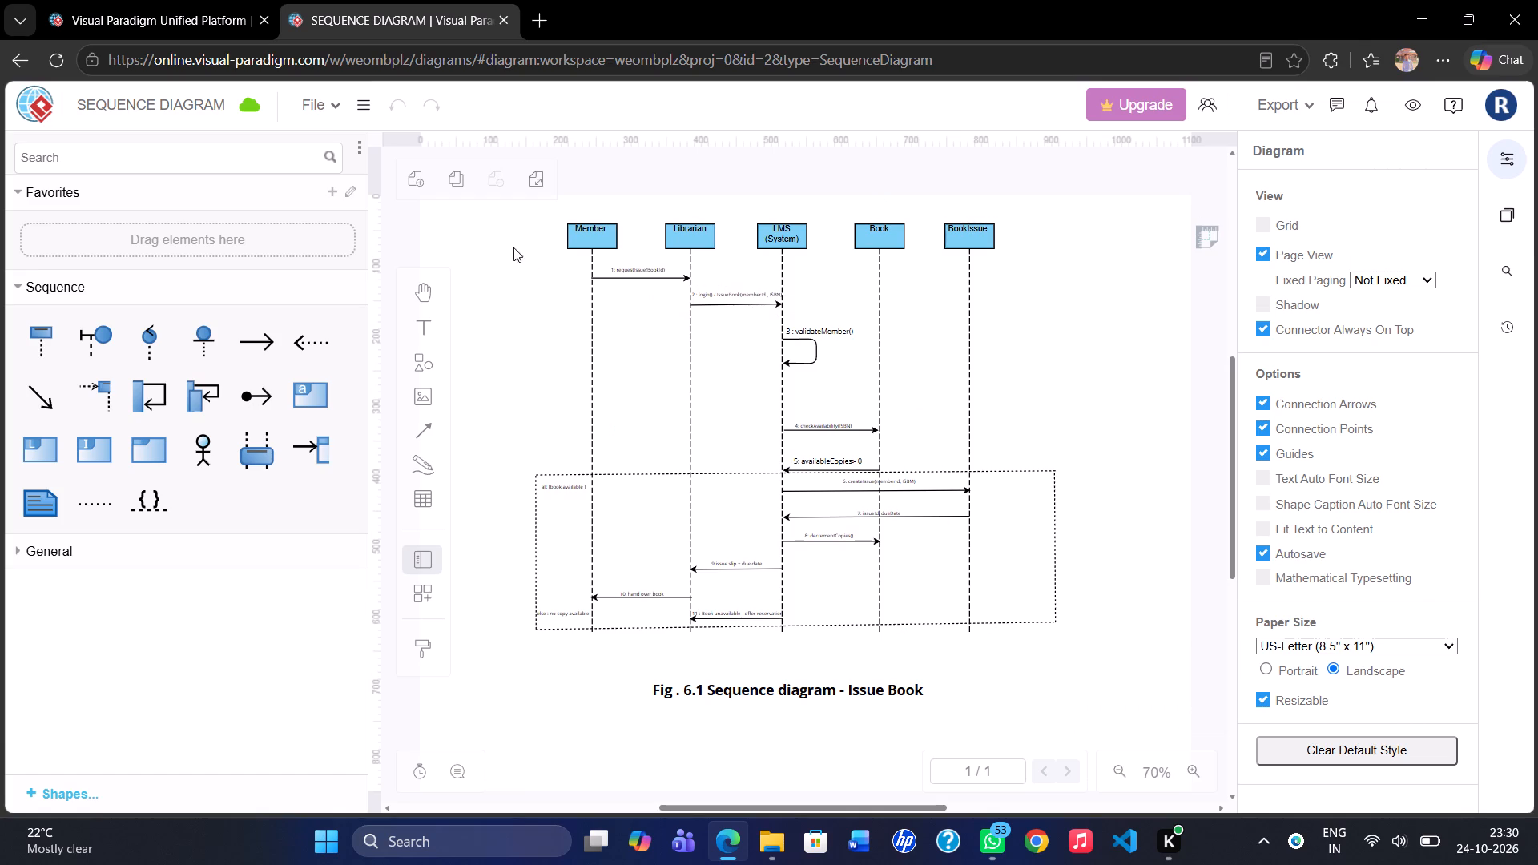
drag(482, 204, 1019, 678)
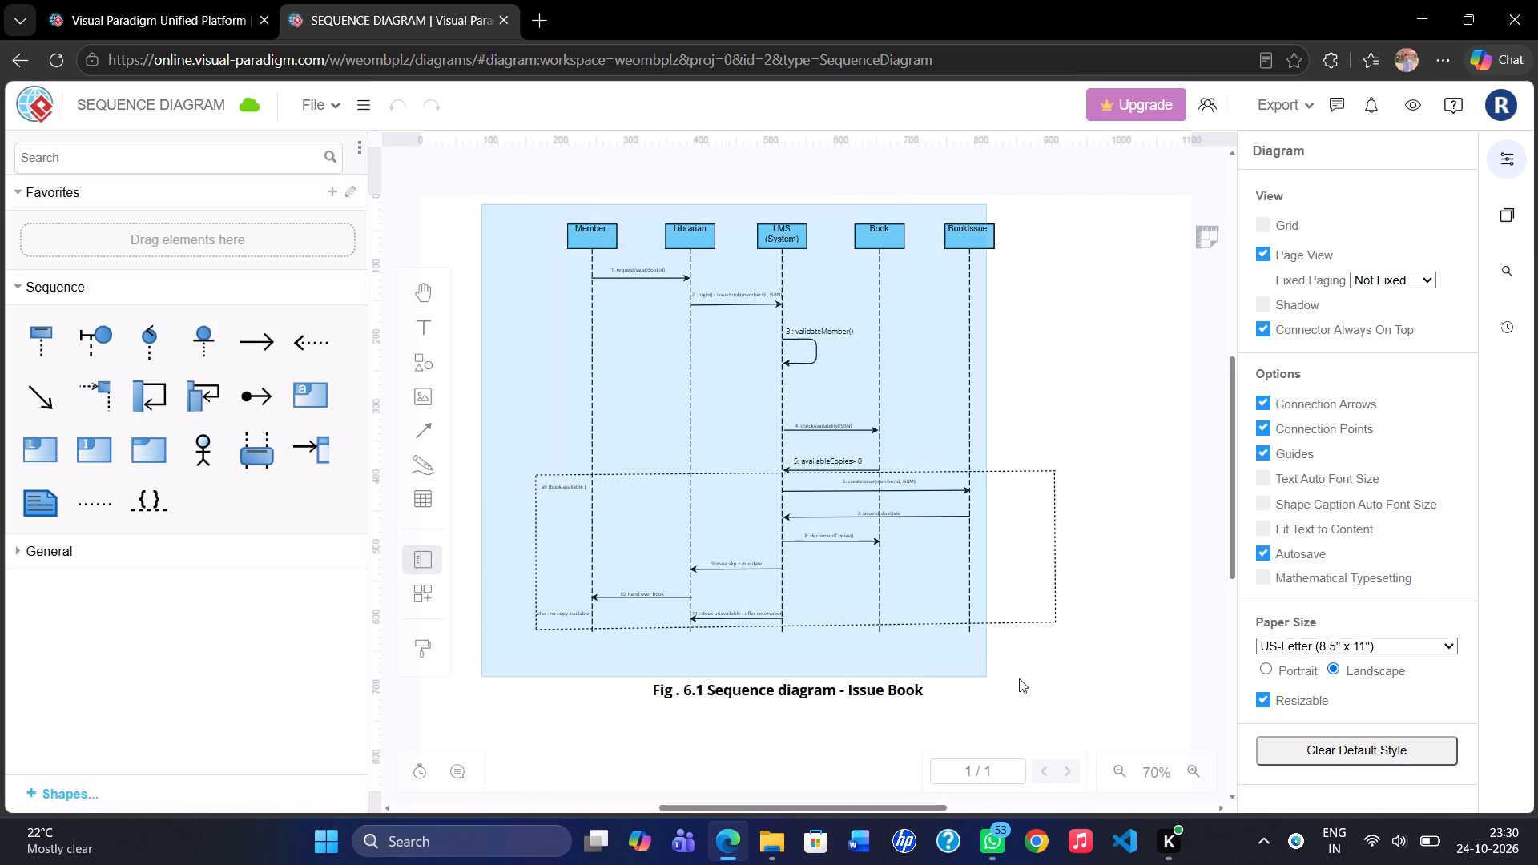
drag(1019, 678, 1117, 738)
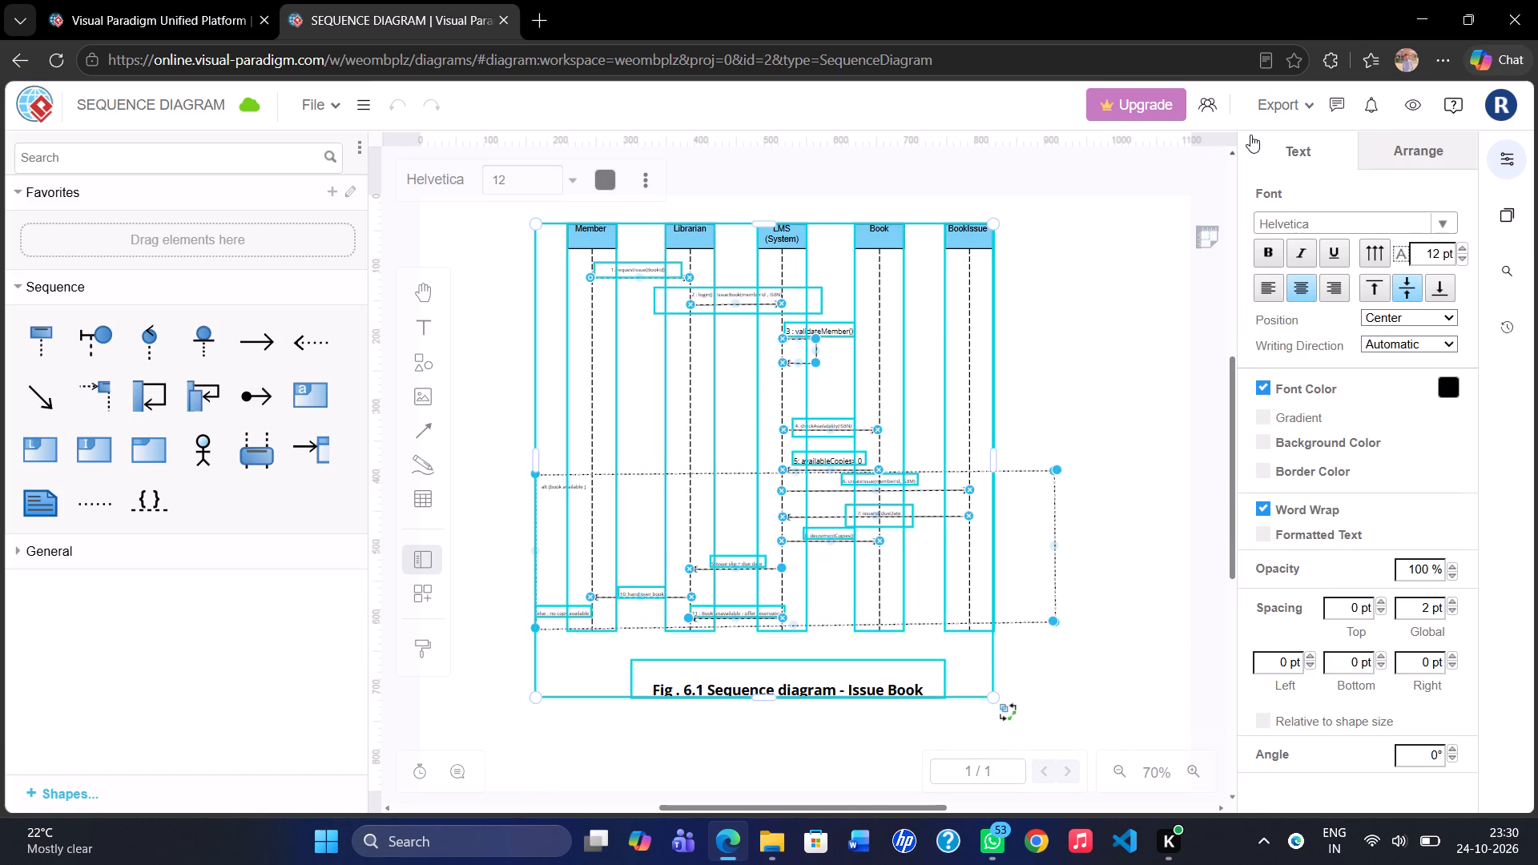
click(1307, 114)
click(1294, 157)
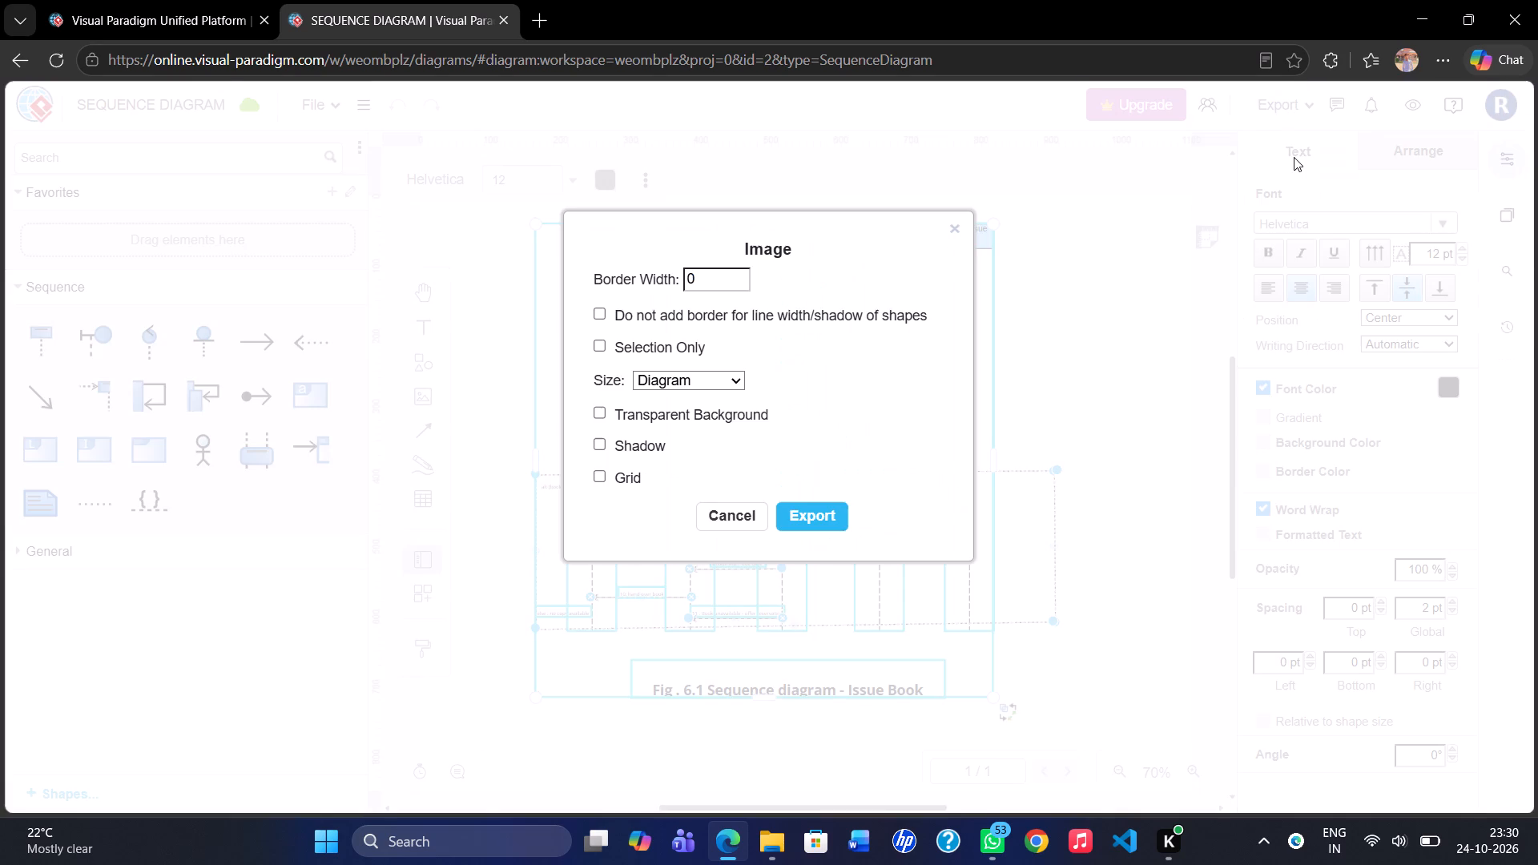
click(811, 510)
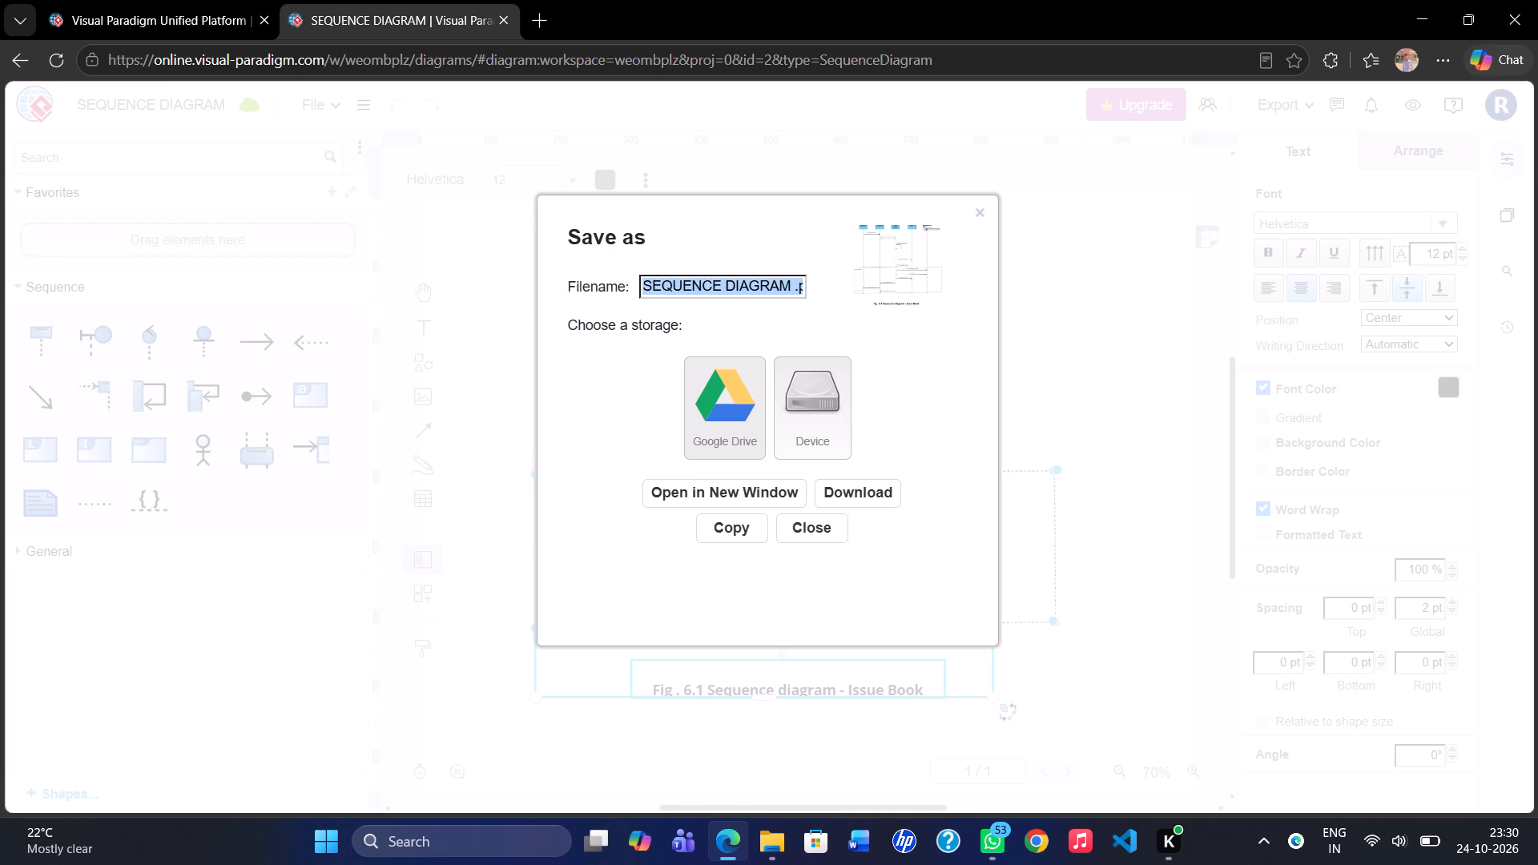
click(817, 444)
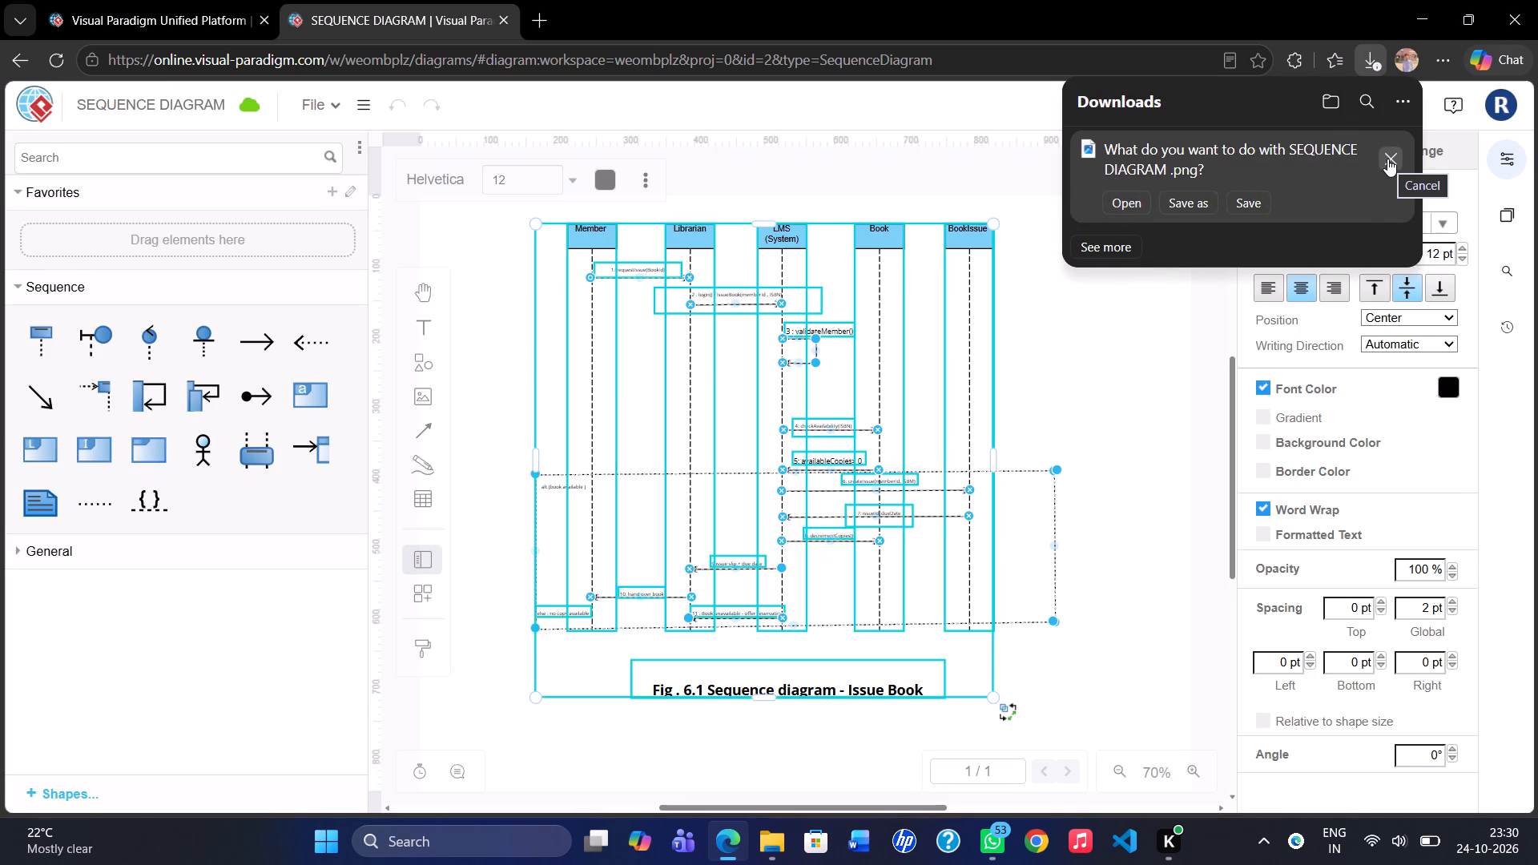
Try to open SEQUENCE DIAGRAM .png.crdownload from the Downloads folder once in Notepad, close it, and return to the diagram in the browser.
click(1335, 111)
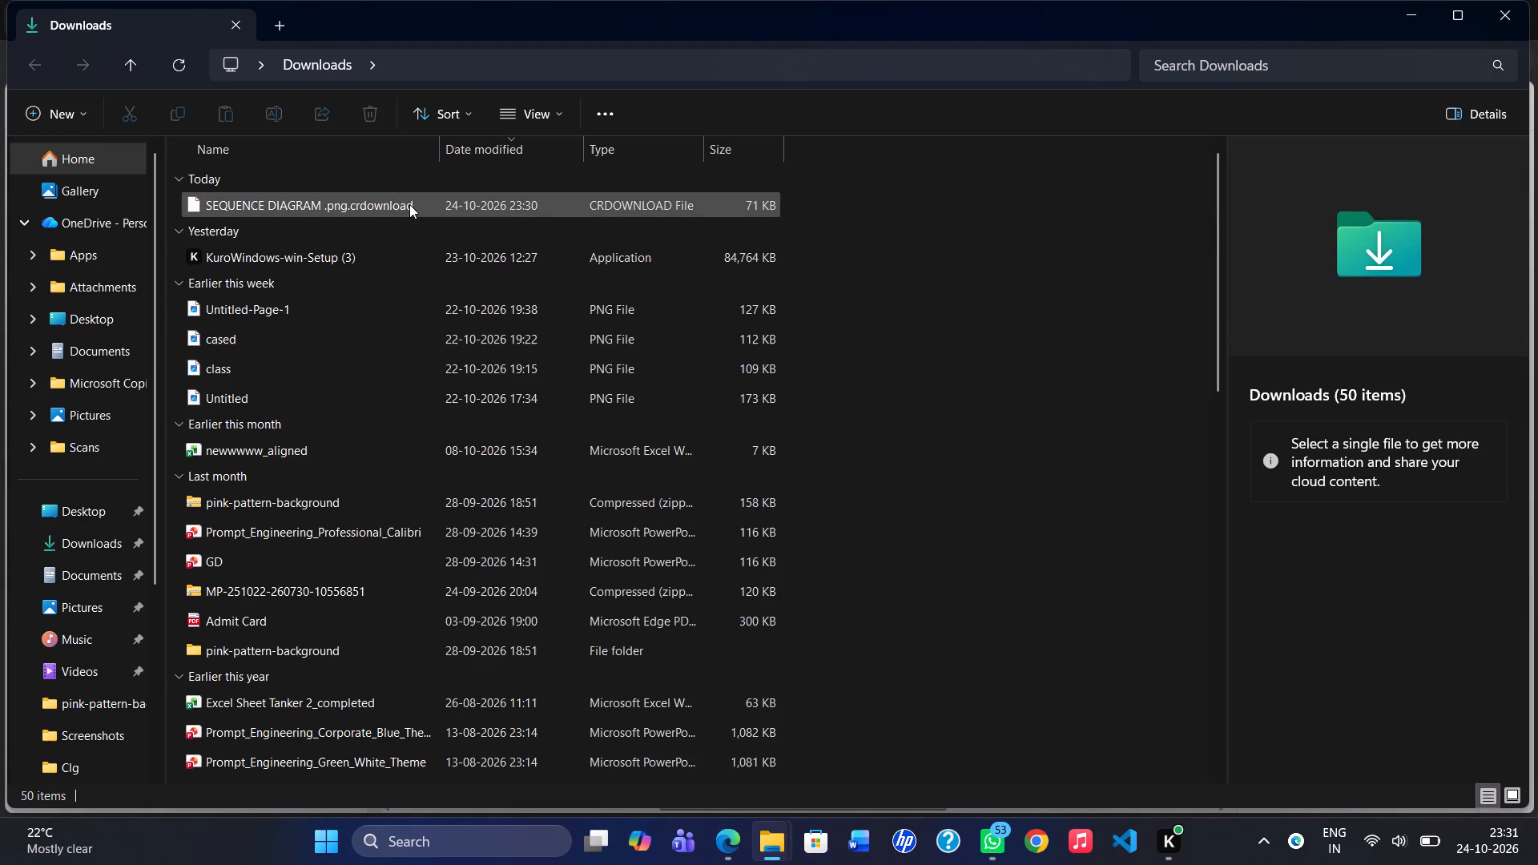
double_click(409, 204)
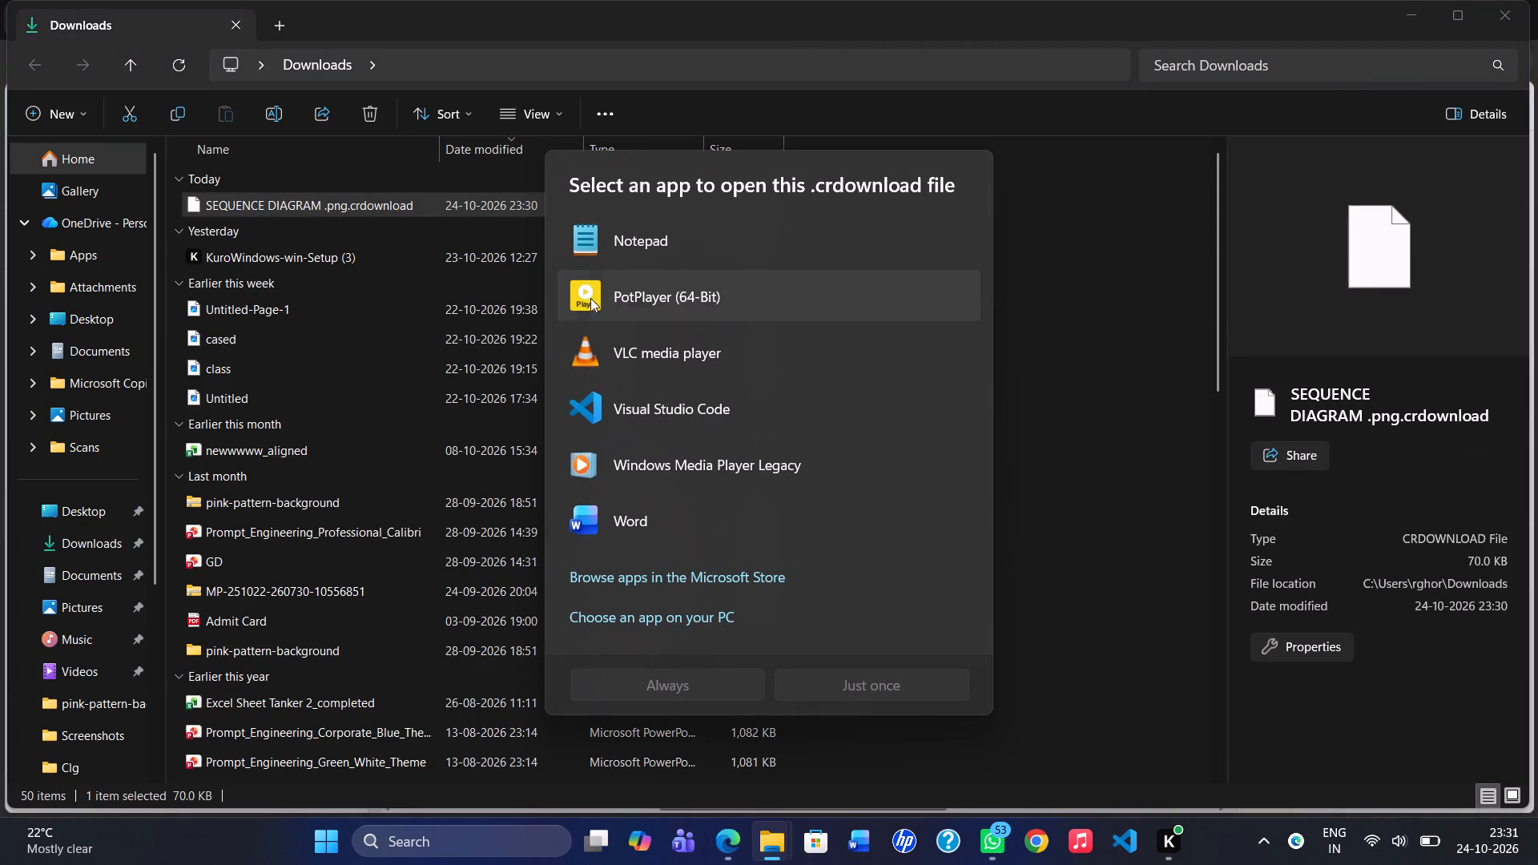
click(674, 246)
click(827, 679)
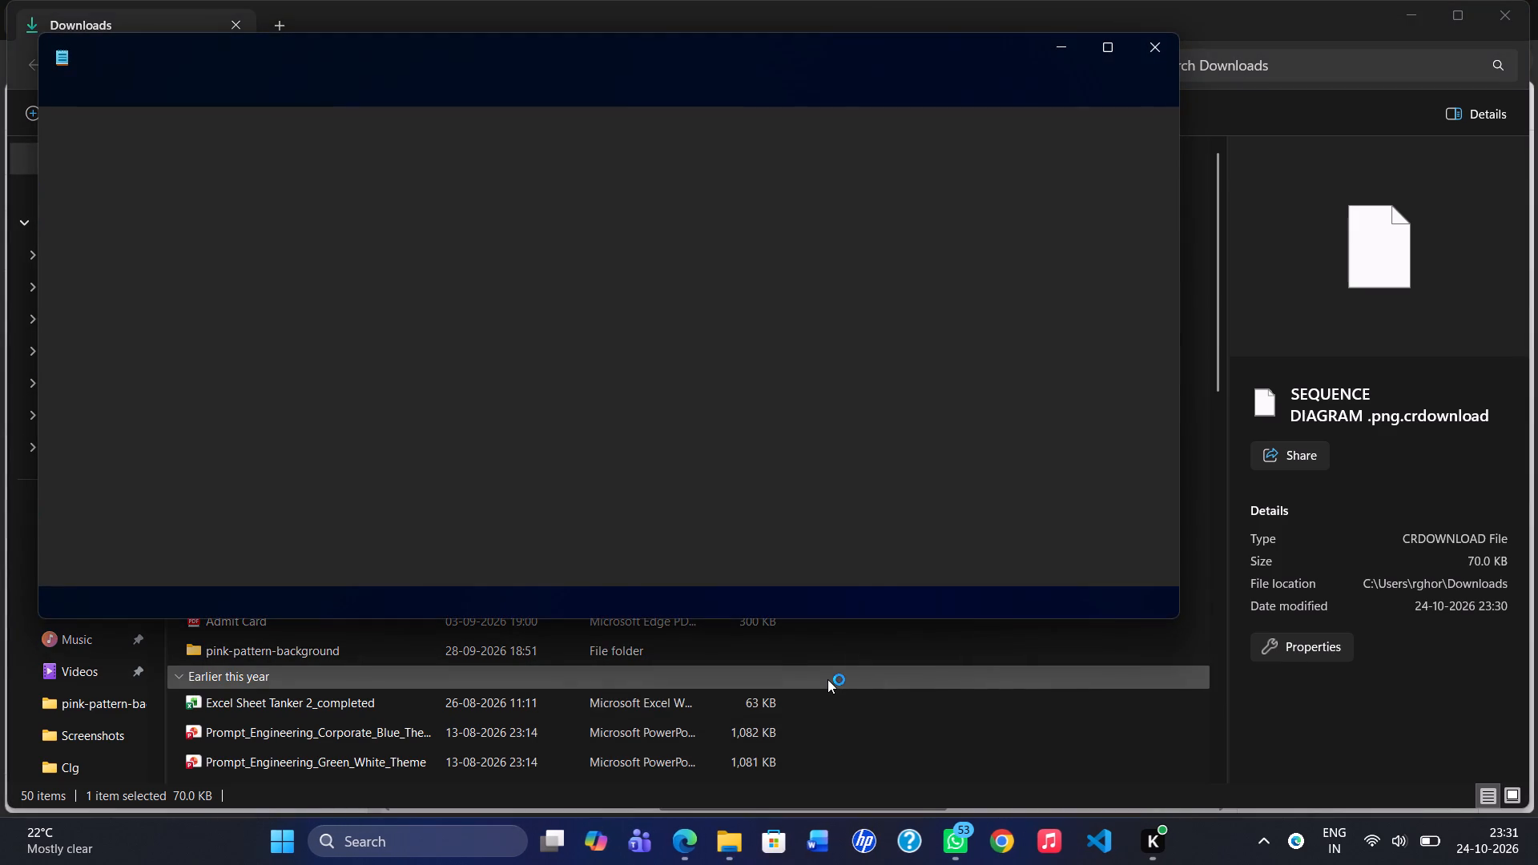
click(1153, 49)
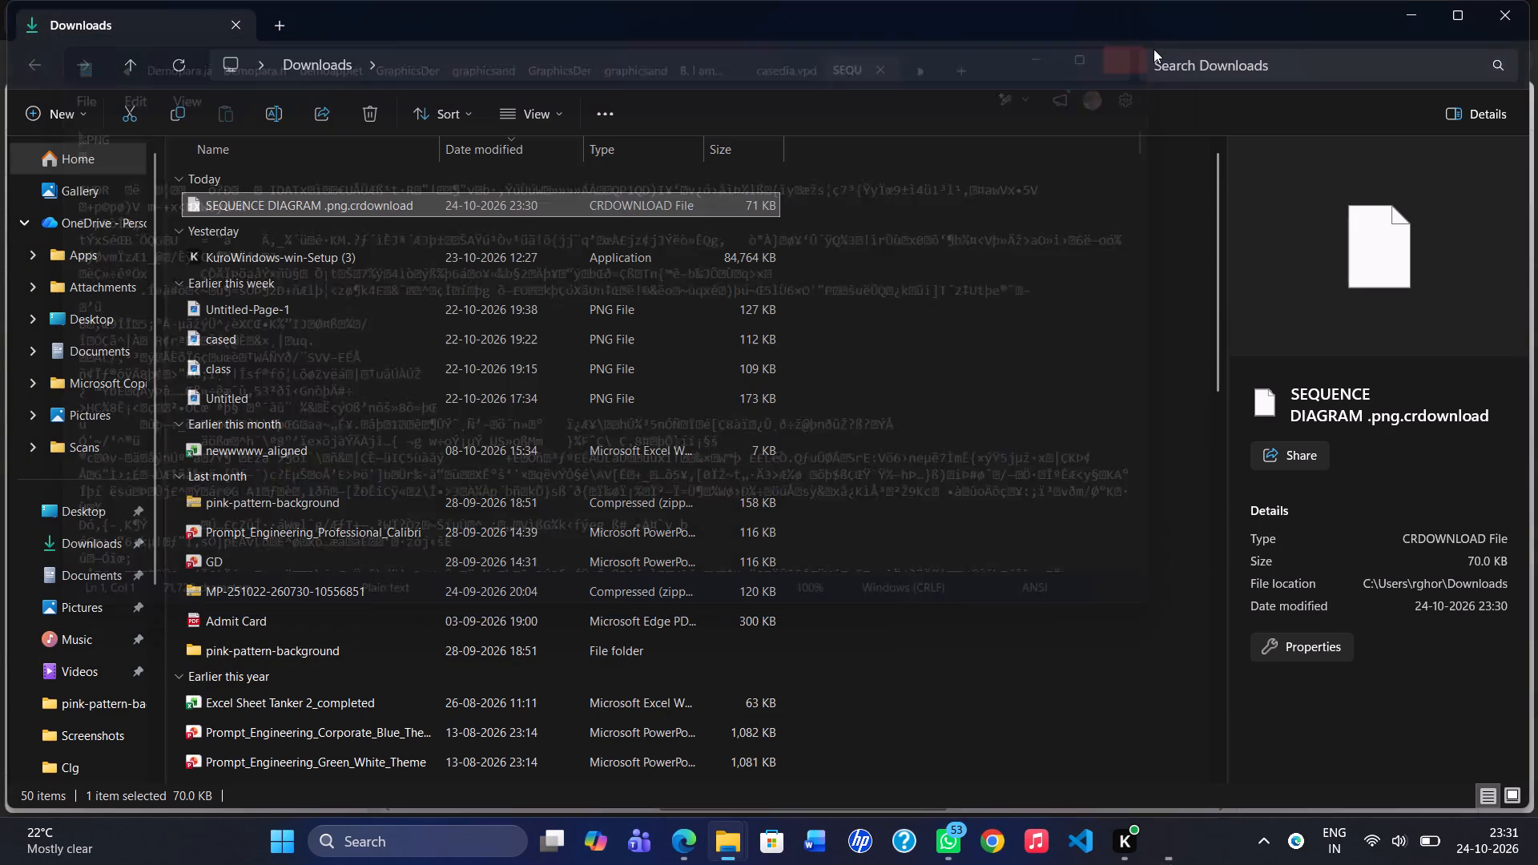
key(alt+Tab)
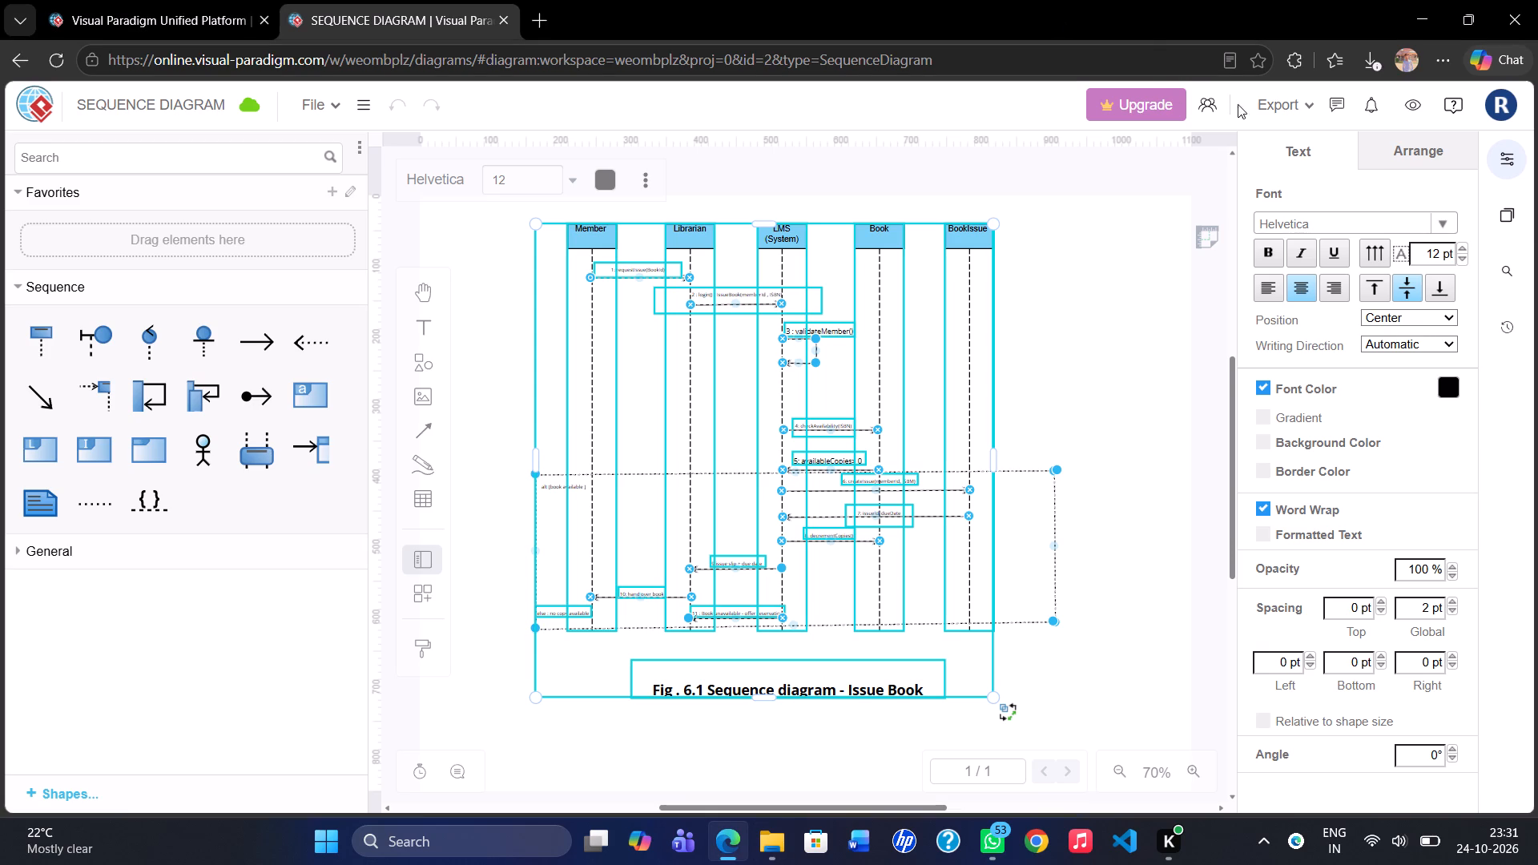
Export the sequence diagram again as a PNG and save it on the Desktop as SEQUENCE DIAGRAM (1).
click(1285, 103)
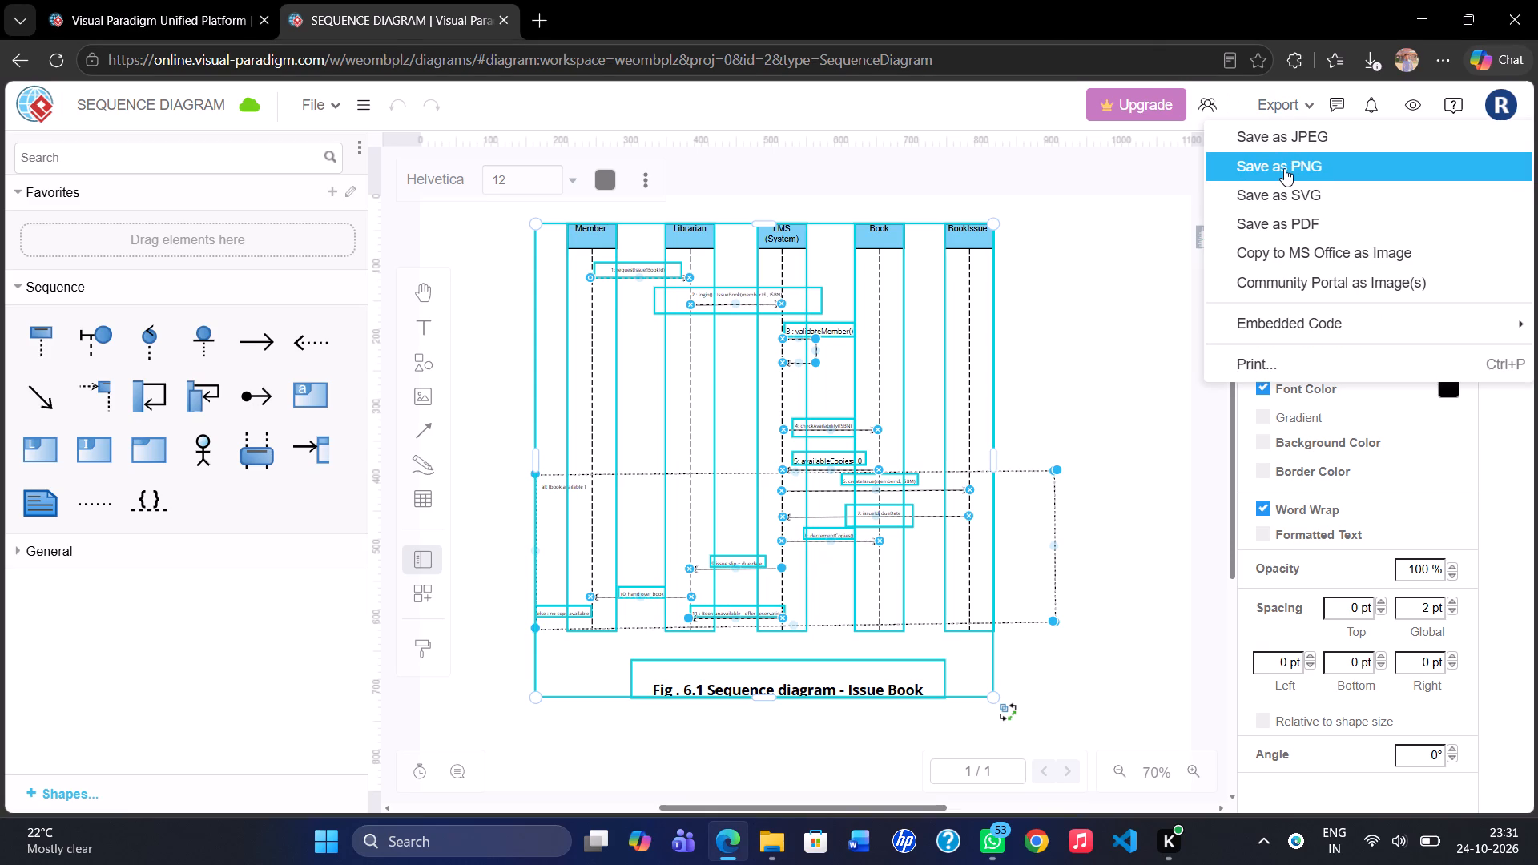
click(1284, 168)
click(821, 521)
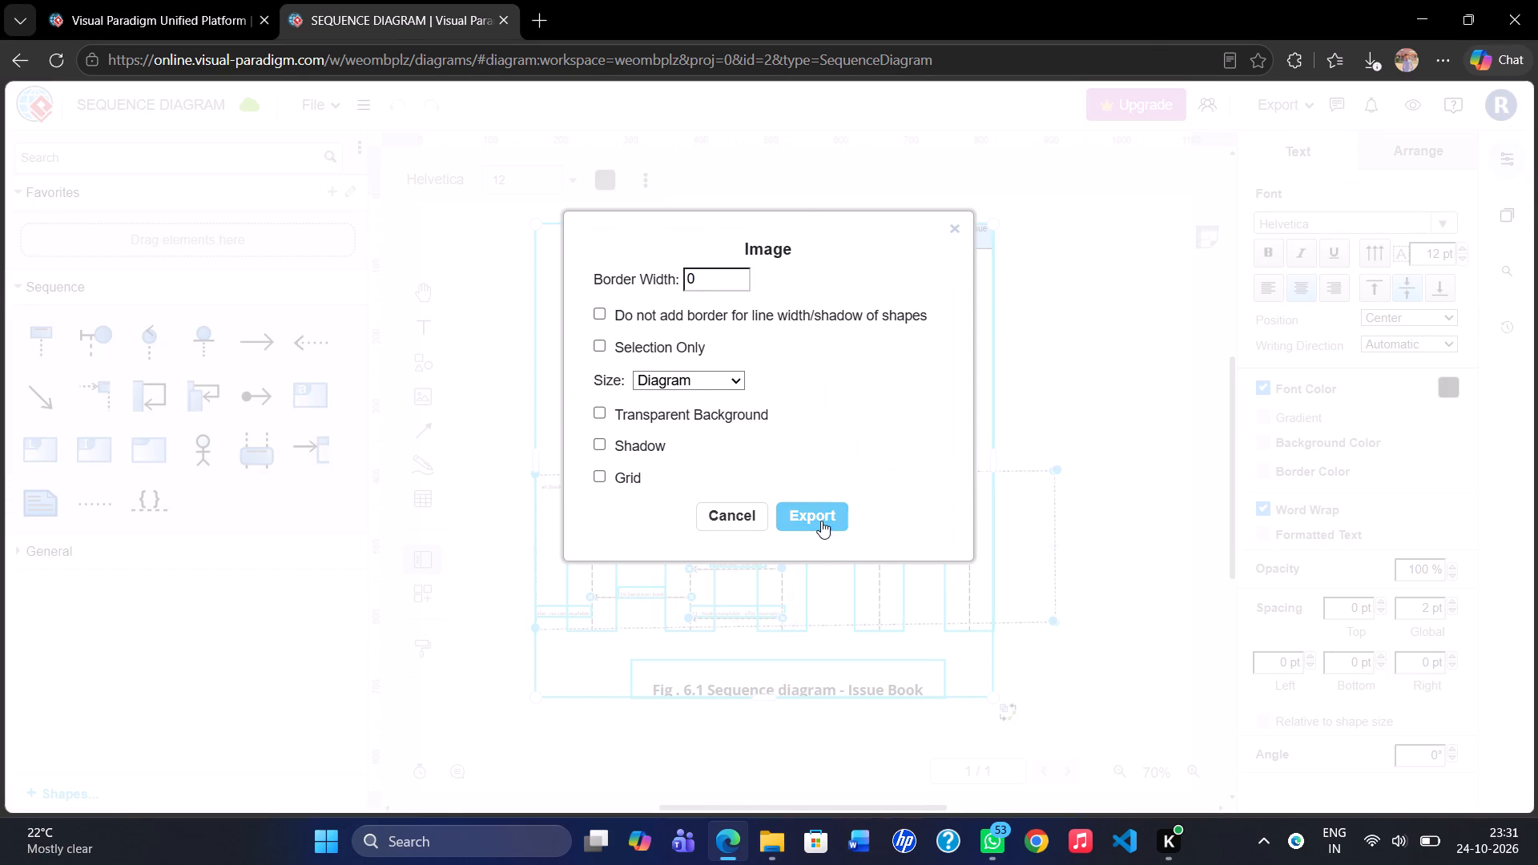
click(859, 493)
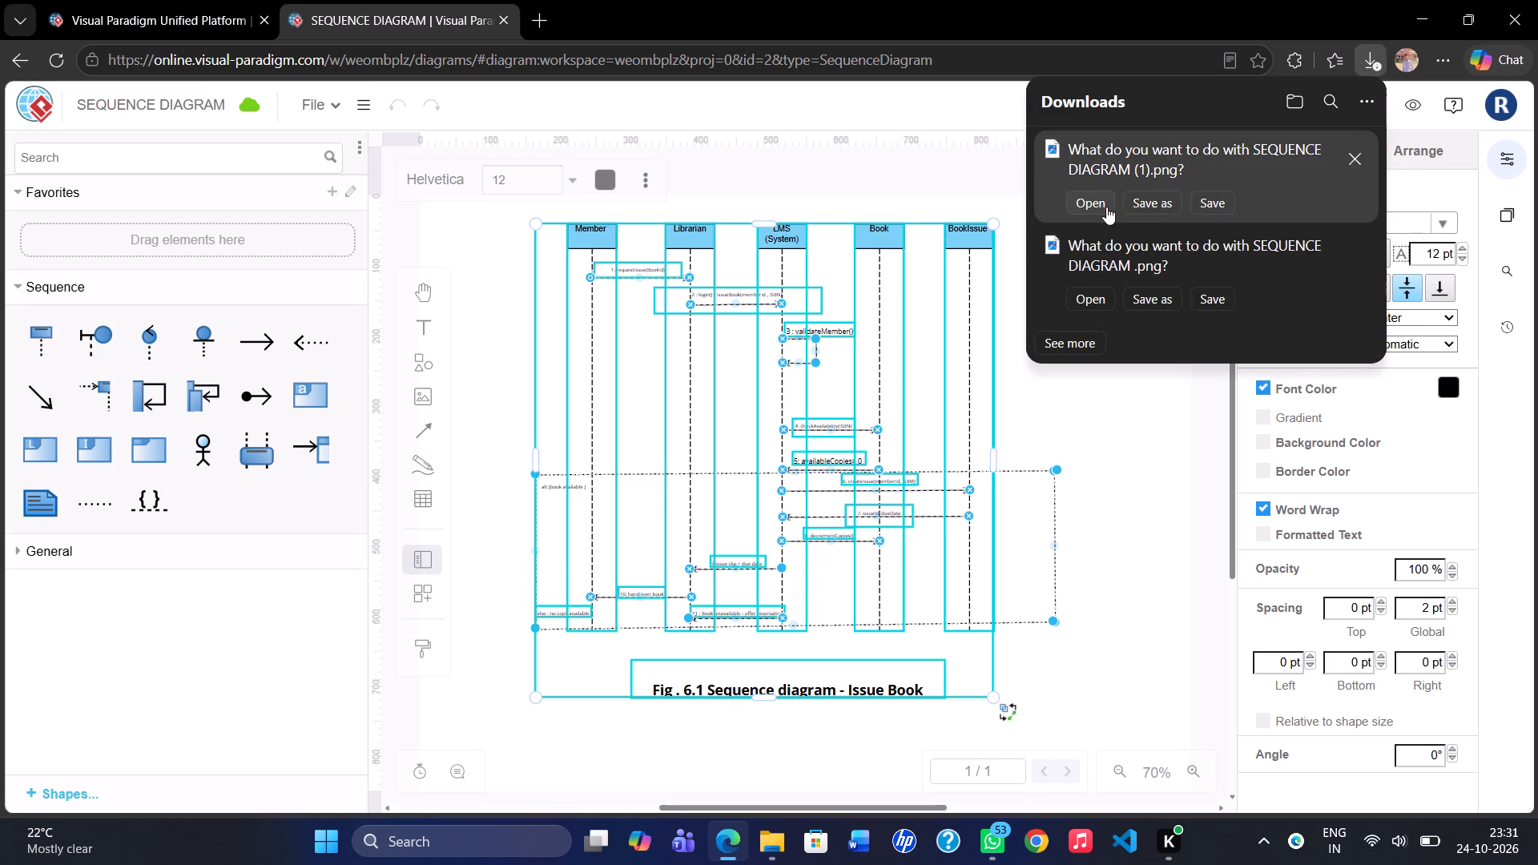
click(1150, 202)
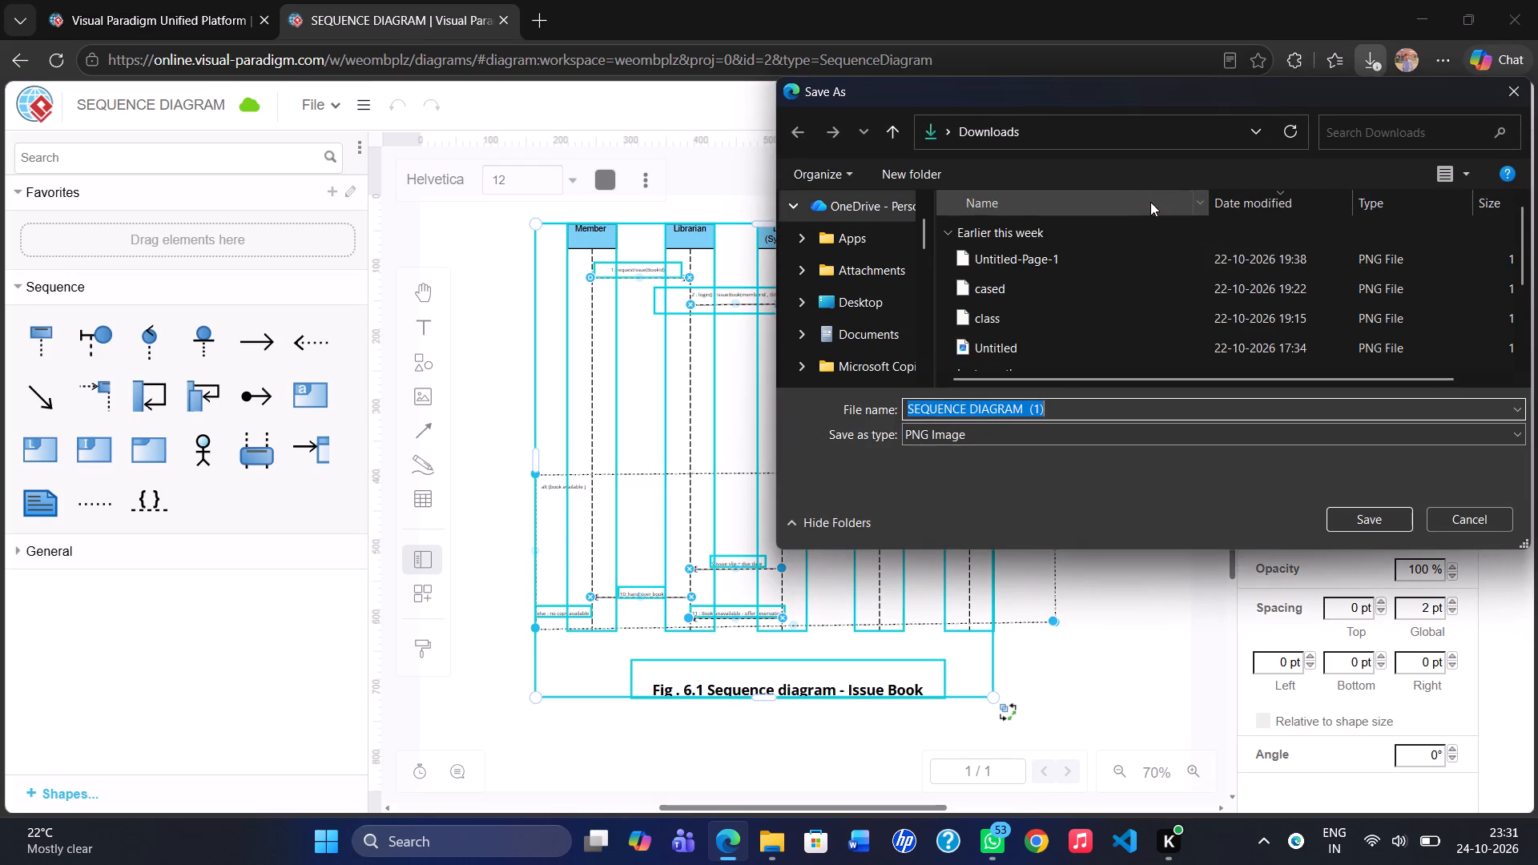
click(868, 296)
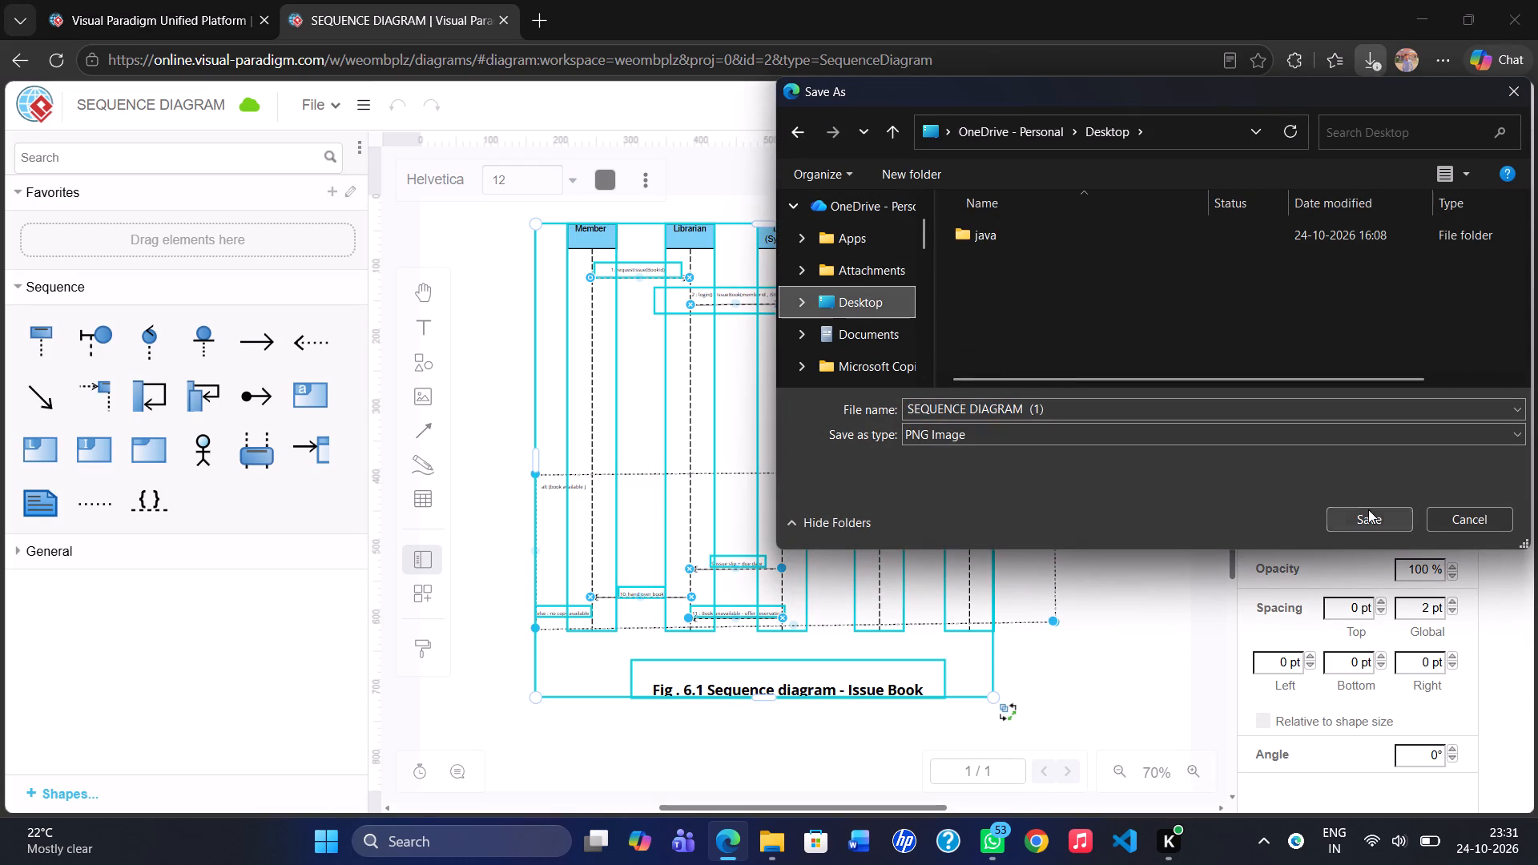
click(1368, 509)
View the saved SEQUENCE DIAGRAM (1).png, then return to the diagram editor and clear the selection.
click(1097, 167)
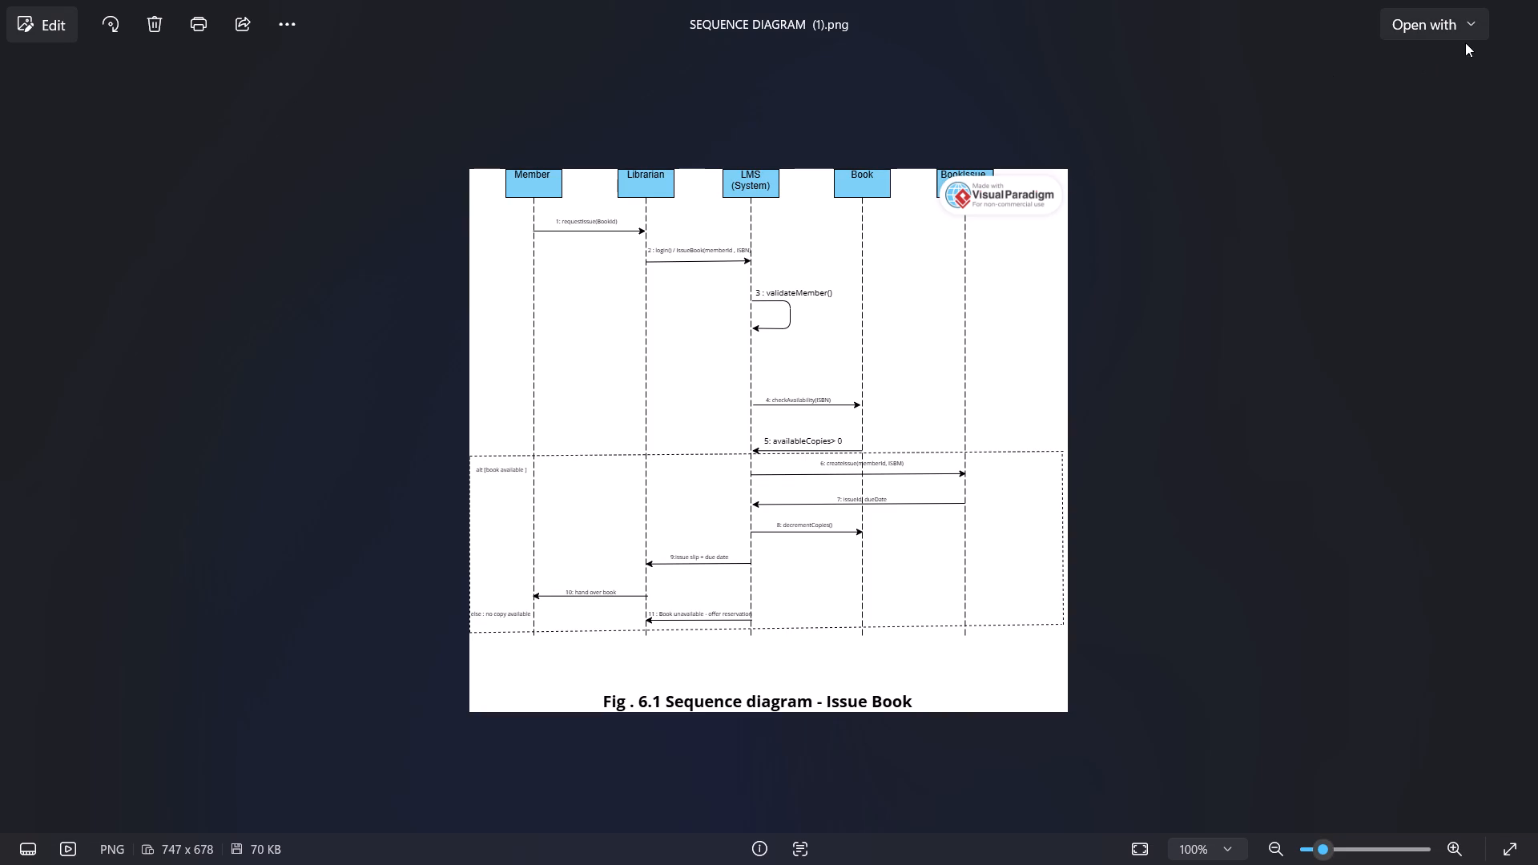
key(alt+Tab)
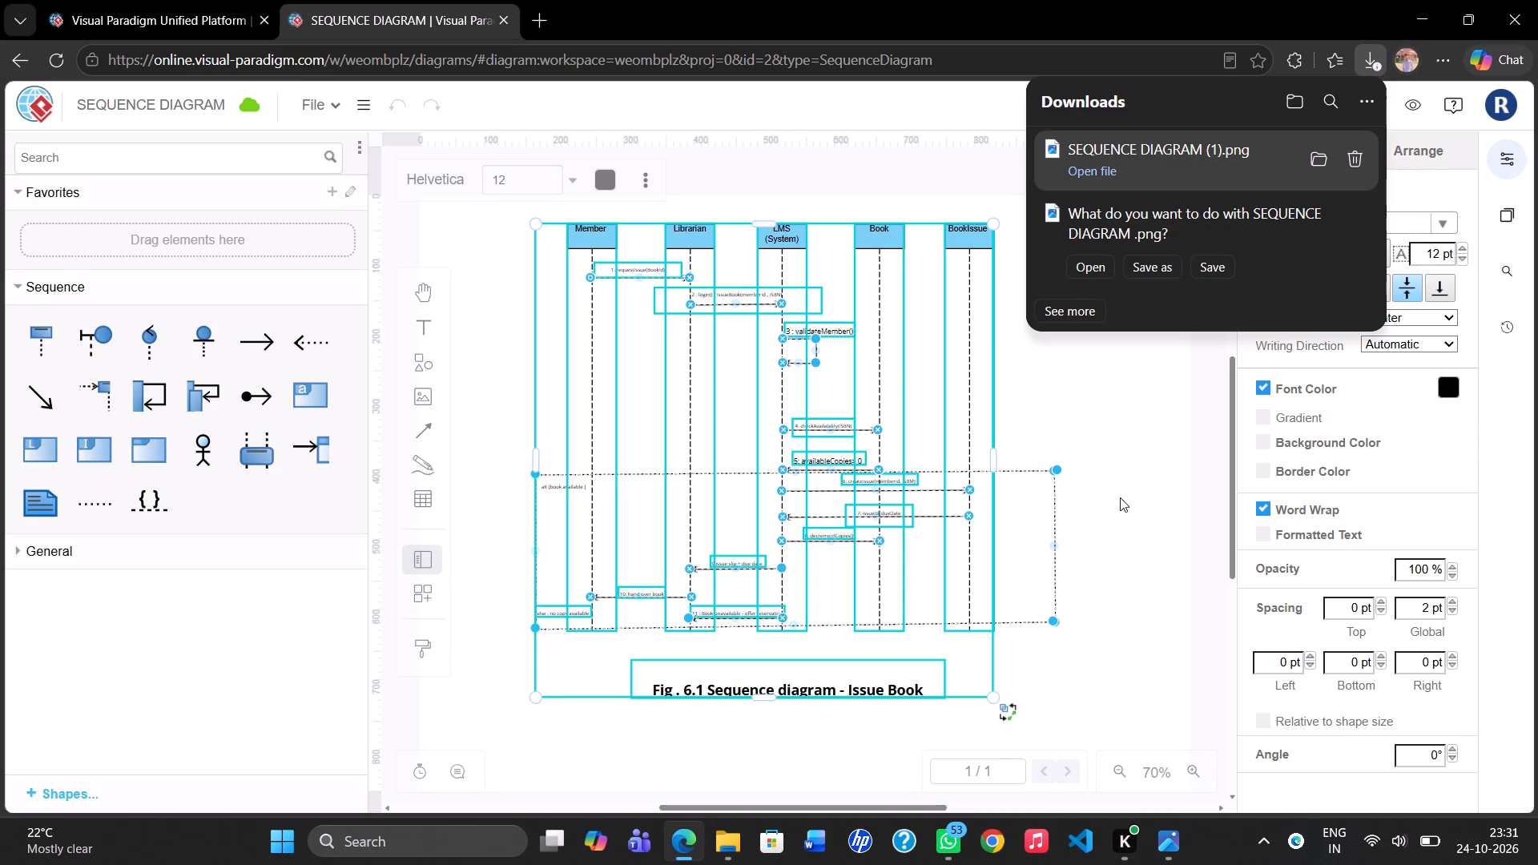
click(1170, 457)
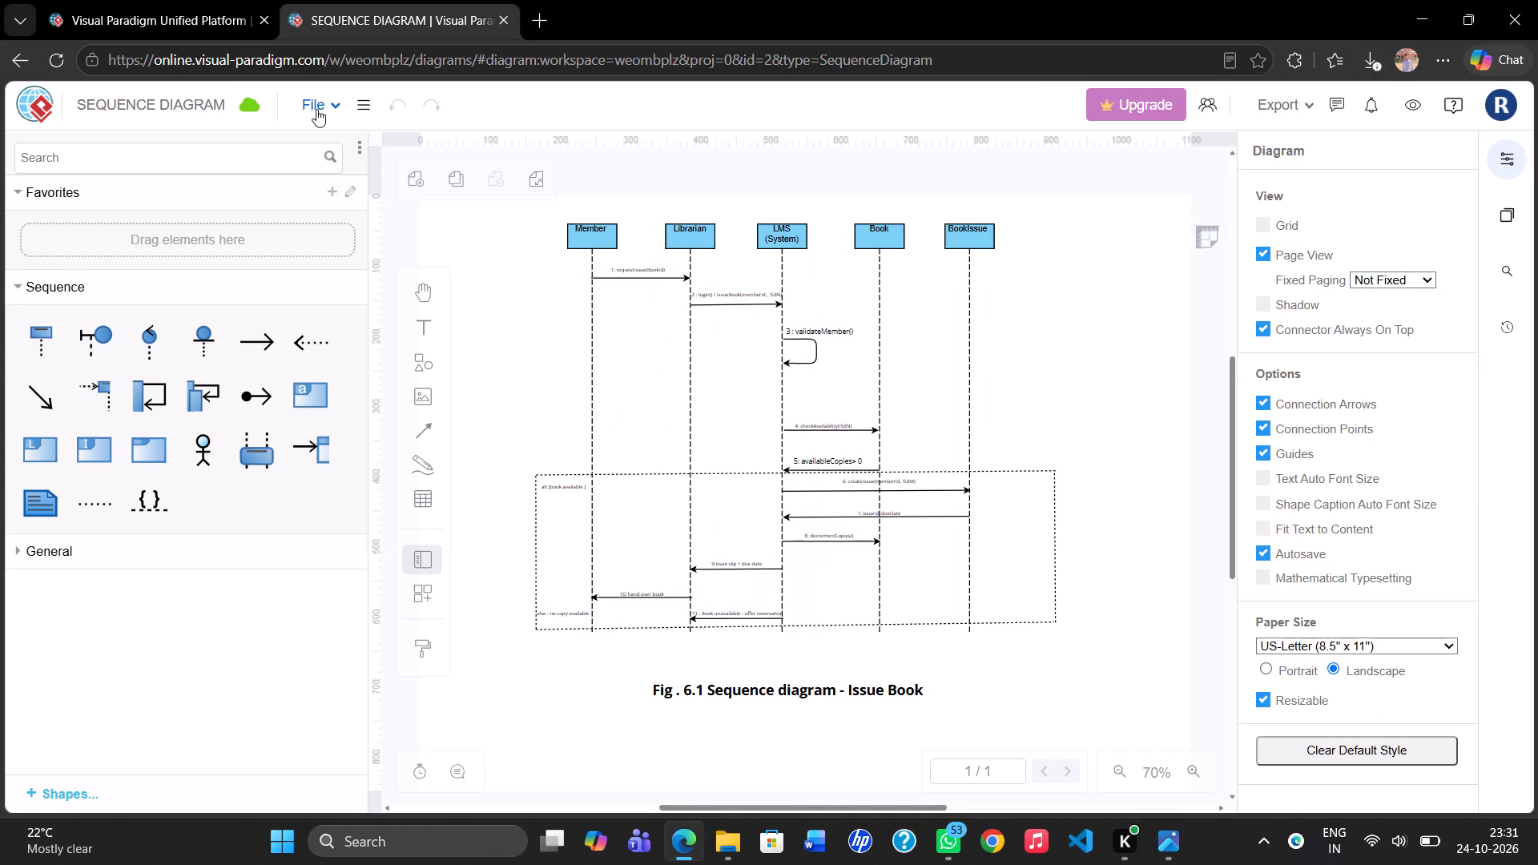
Look through the existing Web Diagram Studio artifacts in the Draft project and across all projects.
click(316, 109)
click(337, 173)
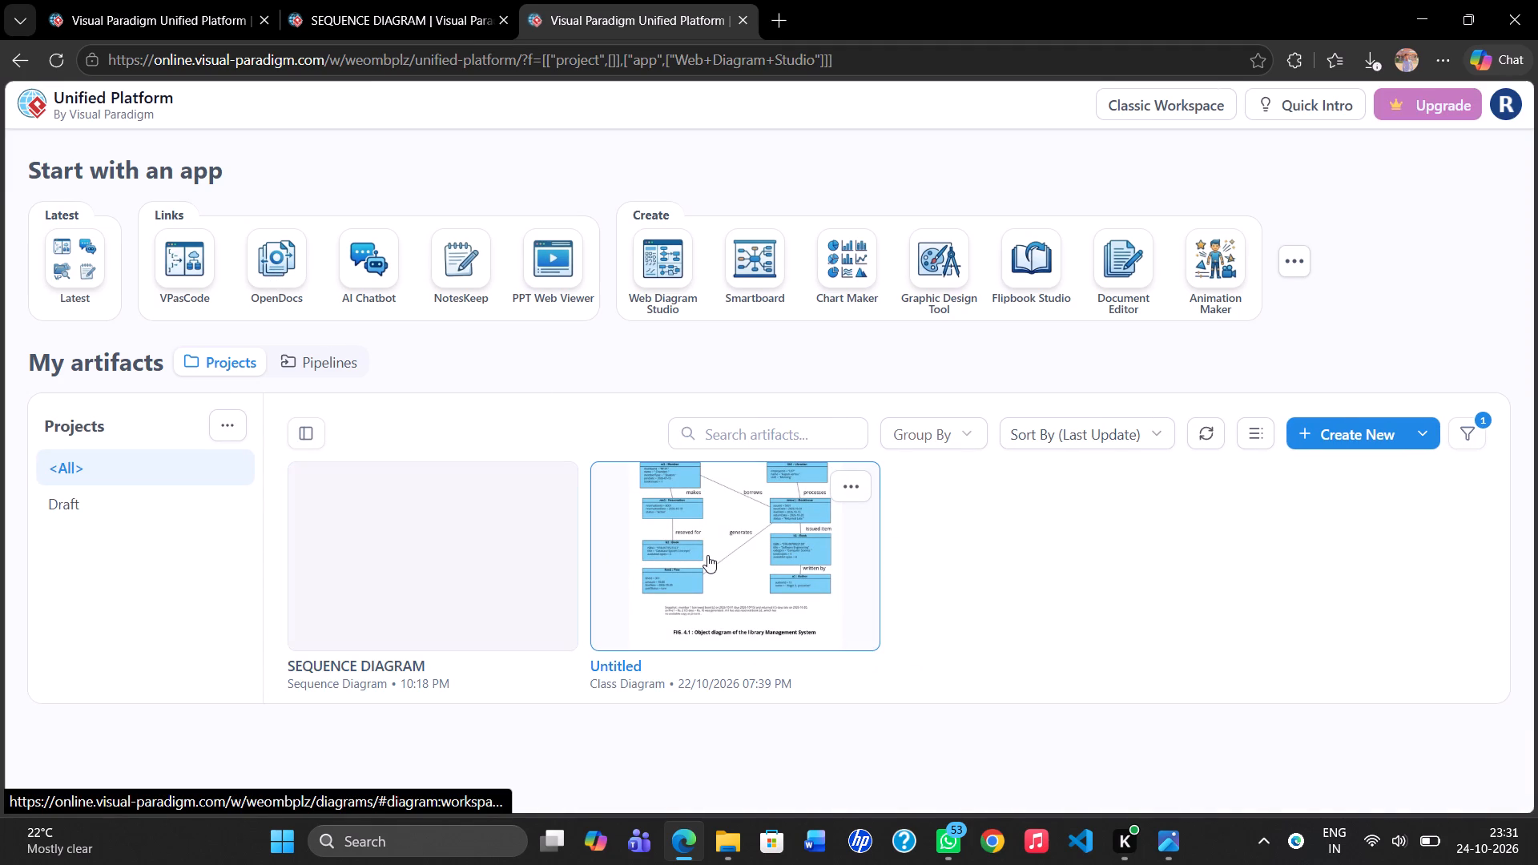
click(1151, 440)
click(970, 702)
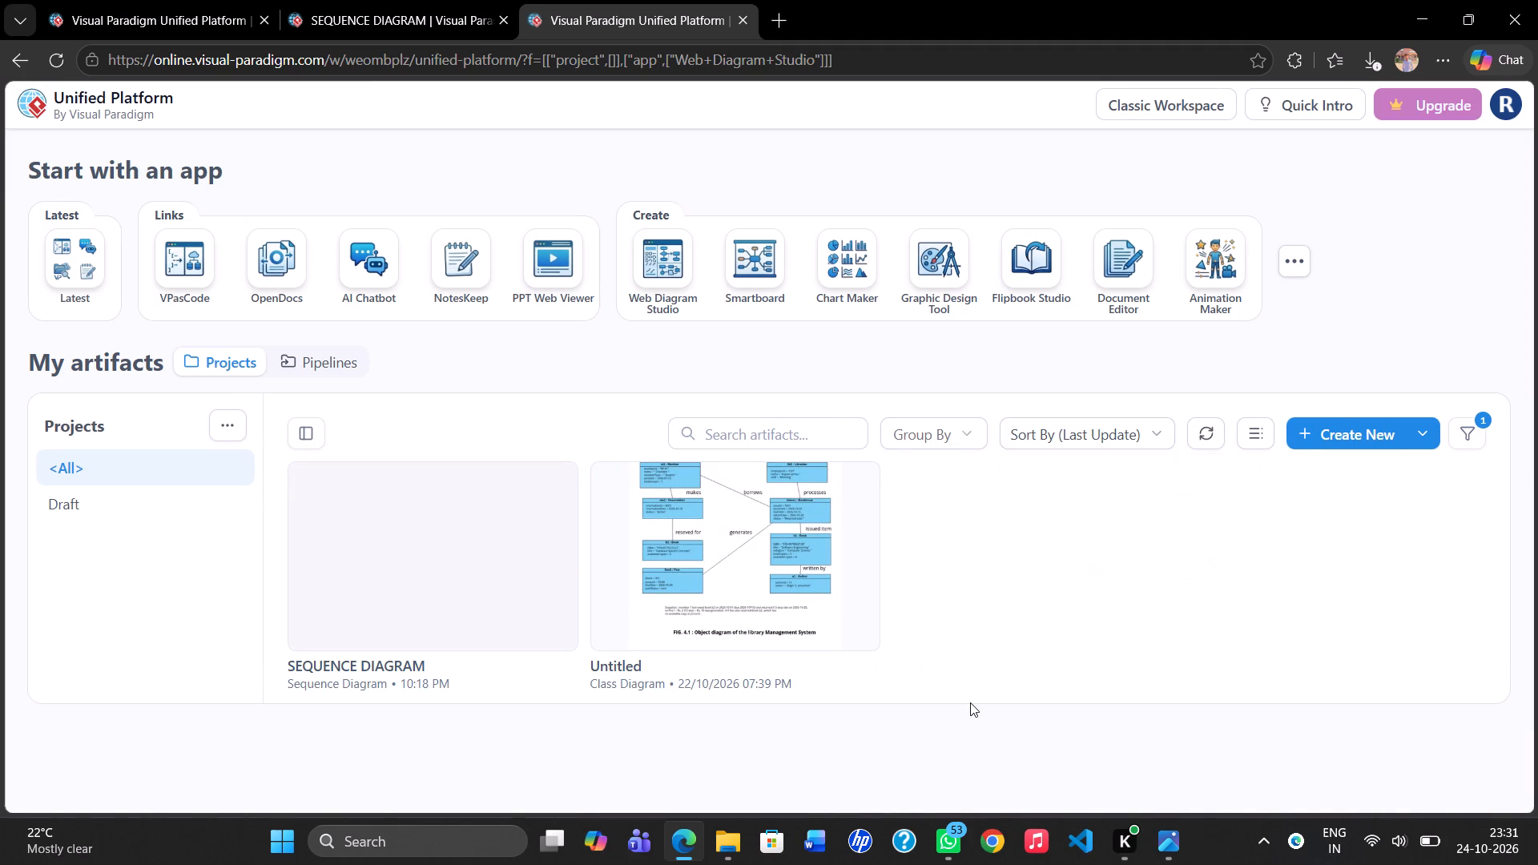
click(131, 505)
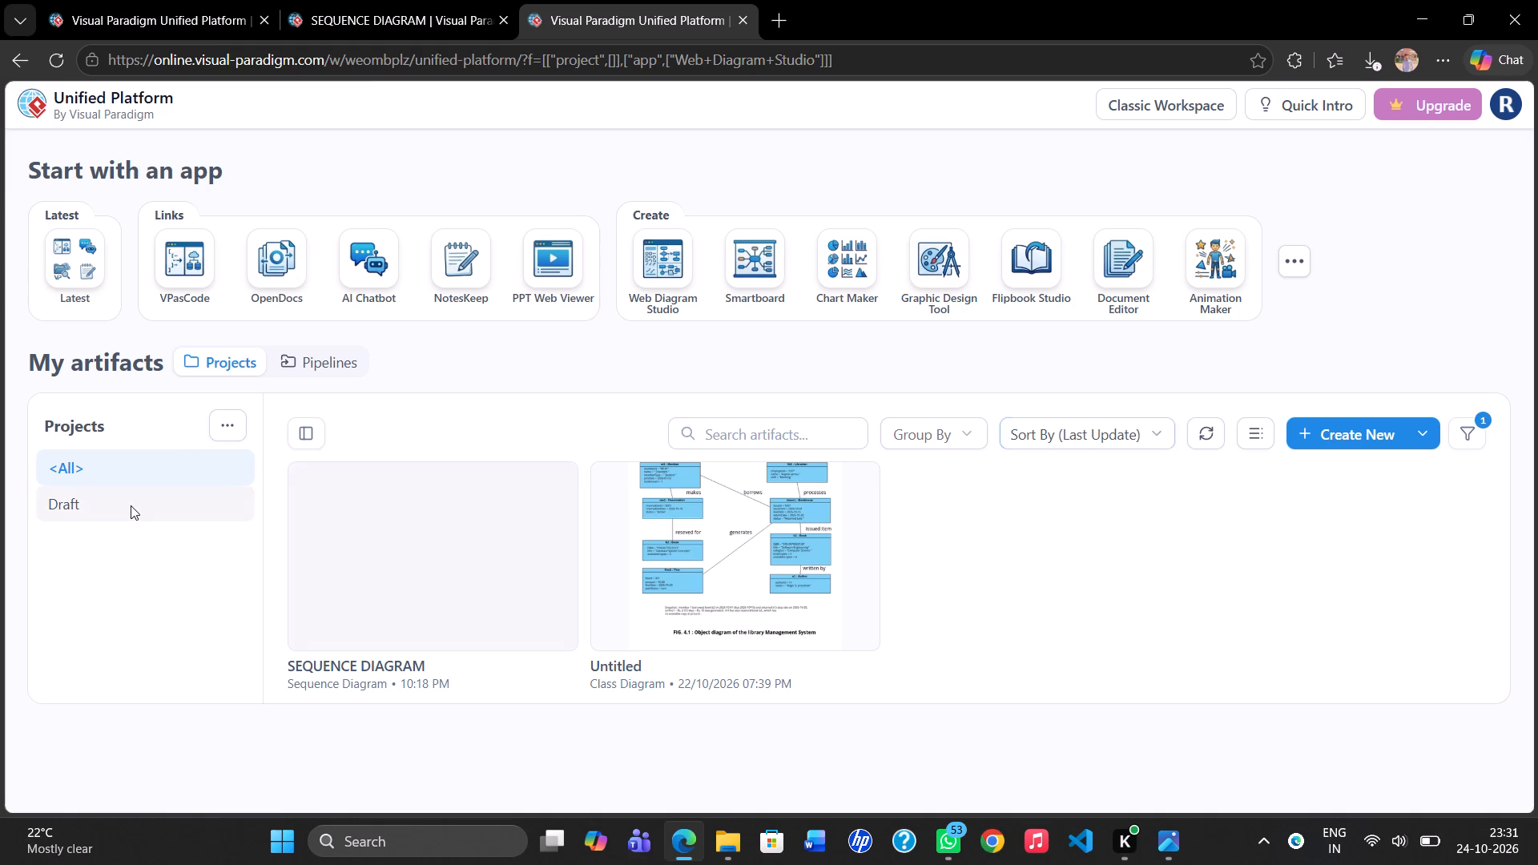
double_click(131, 505)
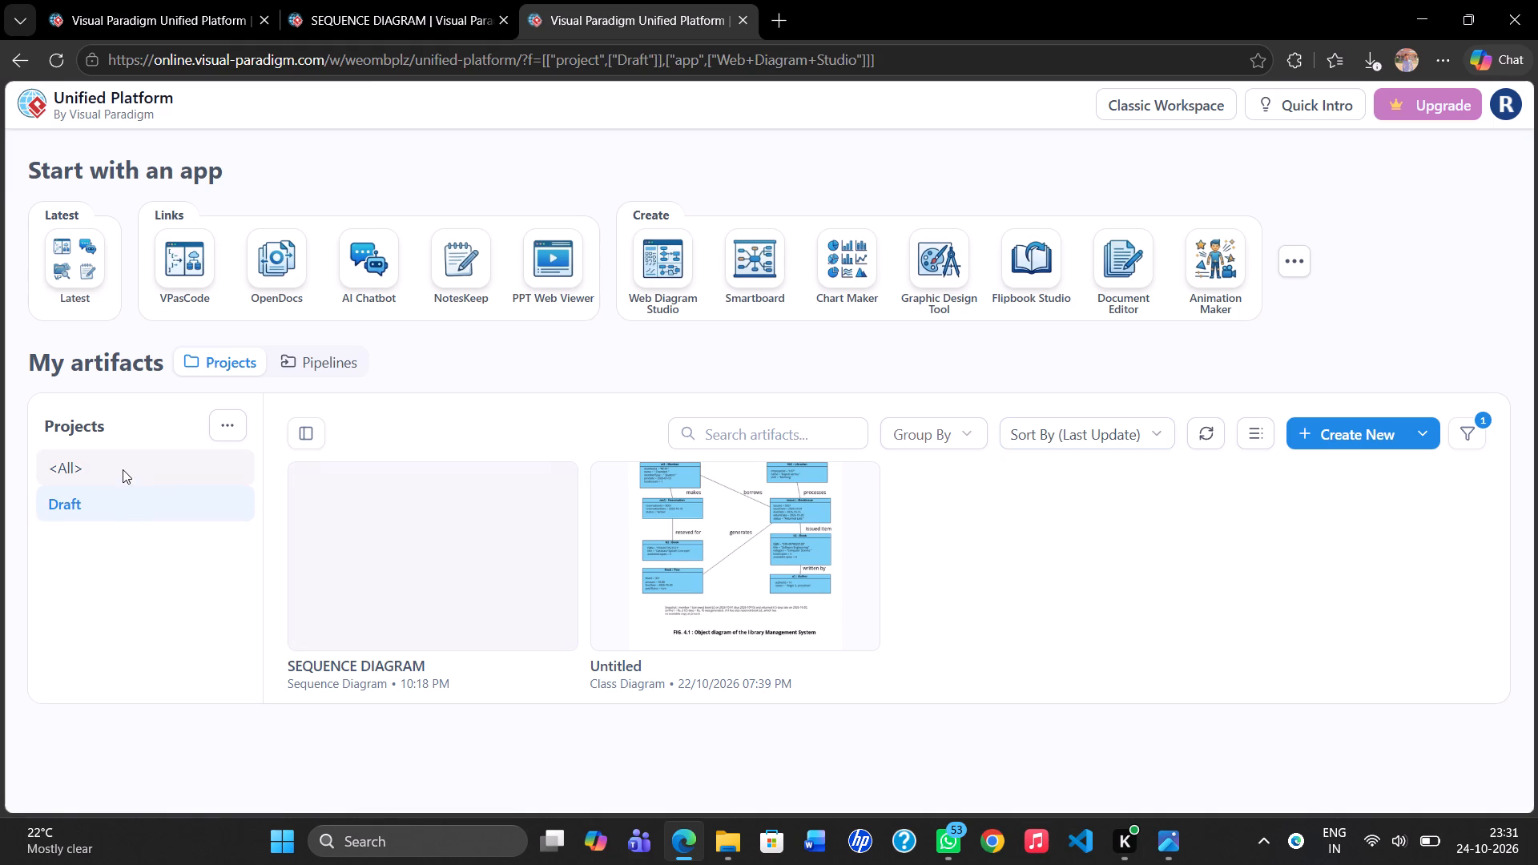
click(123, 469)
scroll(463, 284, right, 3)
click(1326, 509)
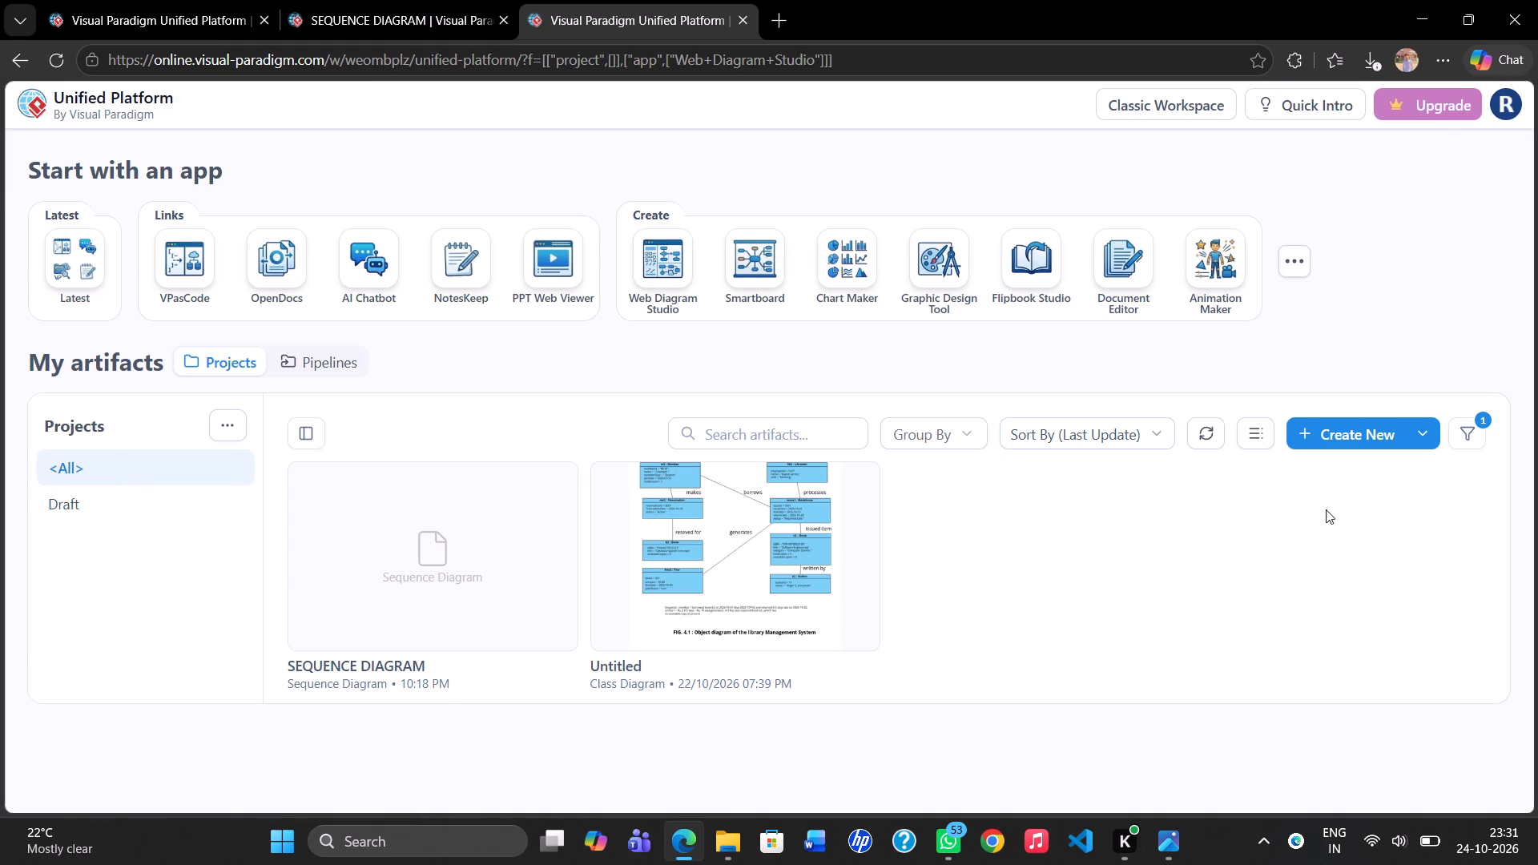
Create a new blank Use Case Diagram artifact.
click(1334, 445)
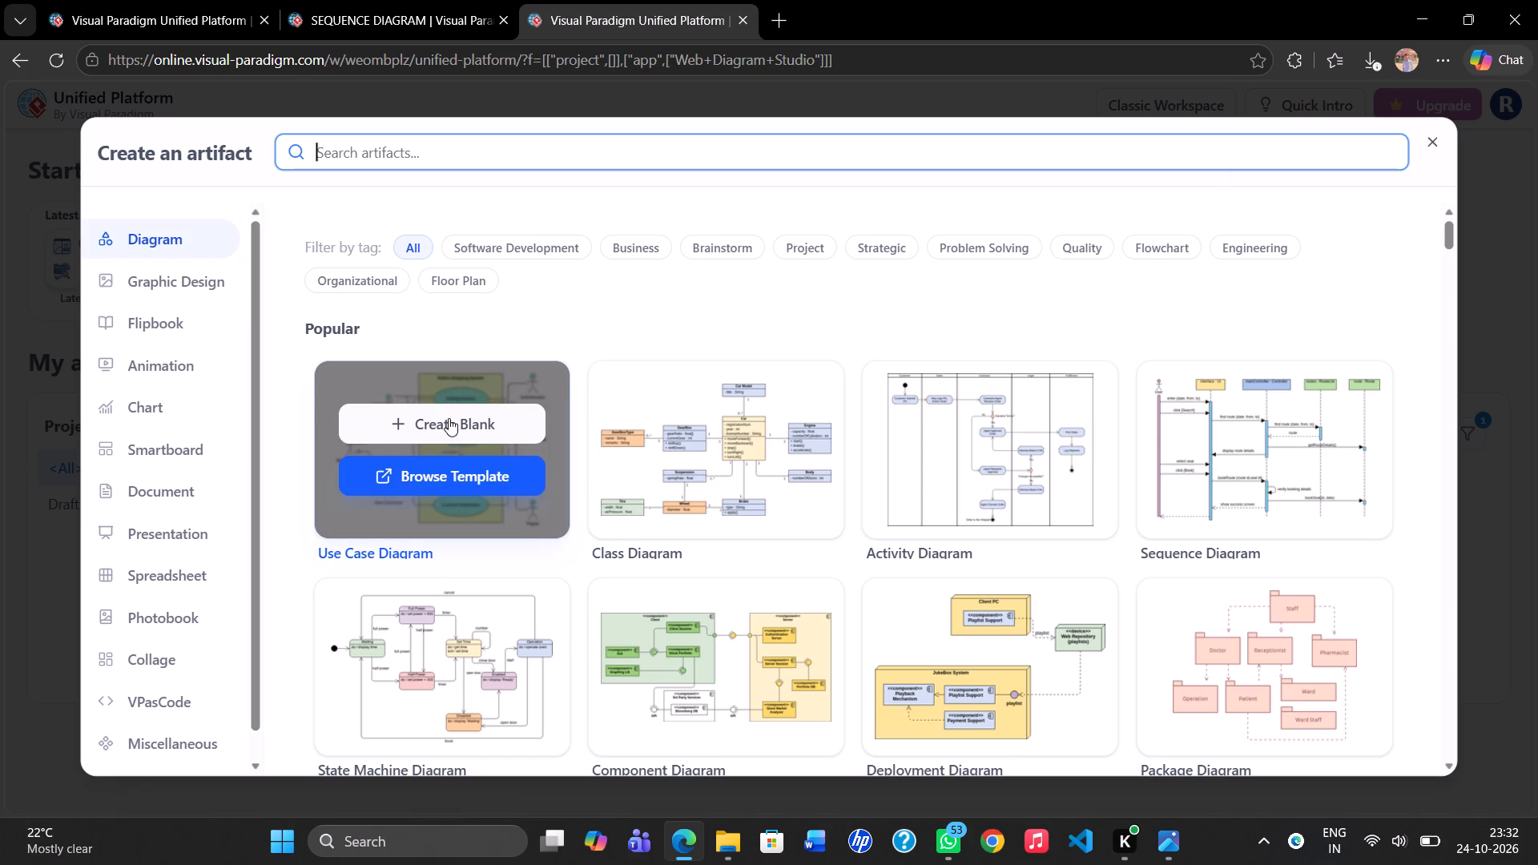
click(449, 418)
click(642, 428)
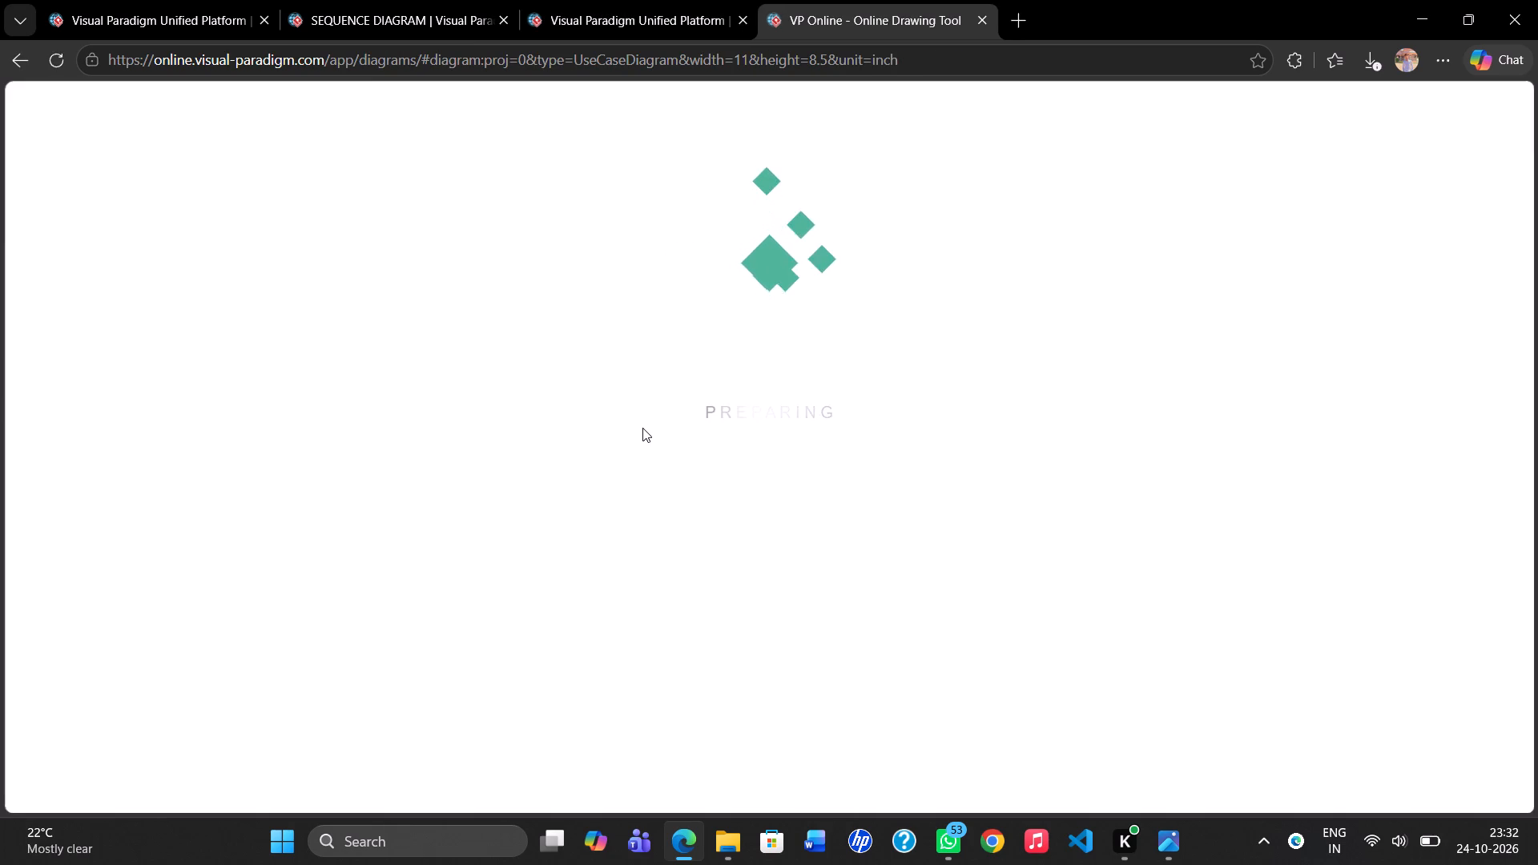
click(642, 428)
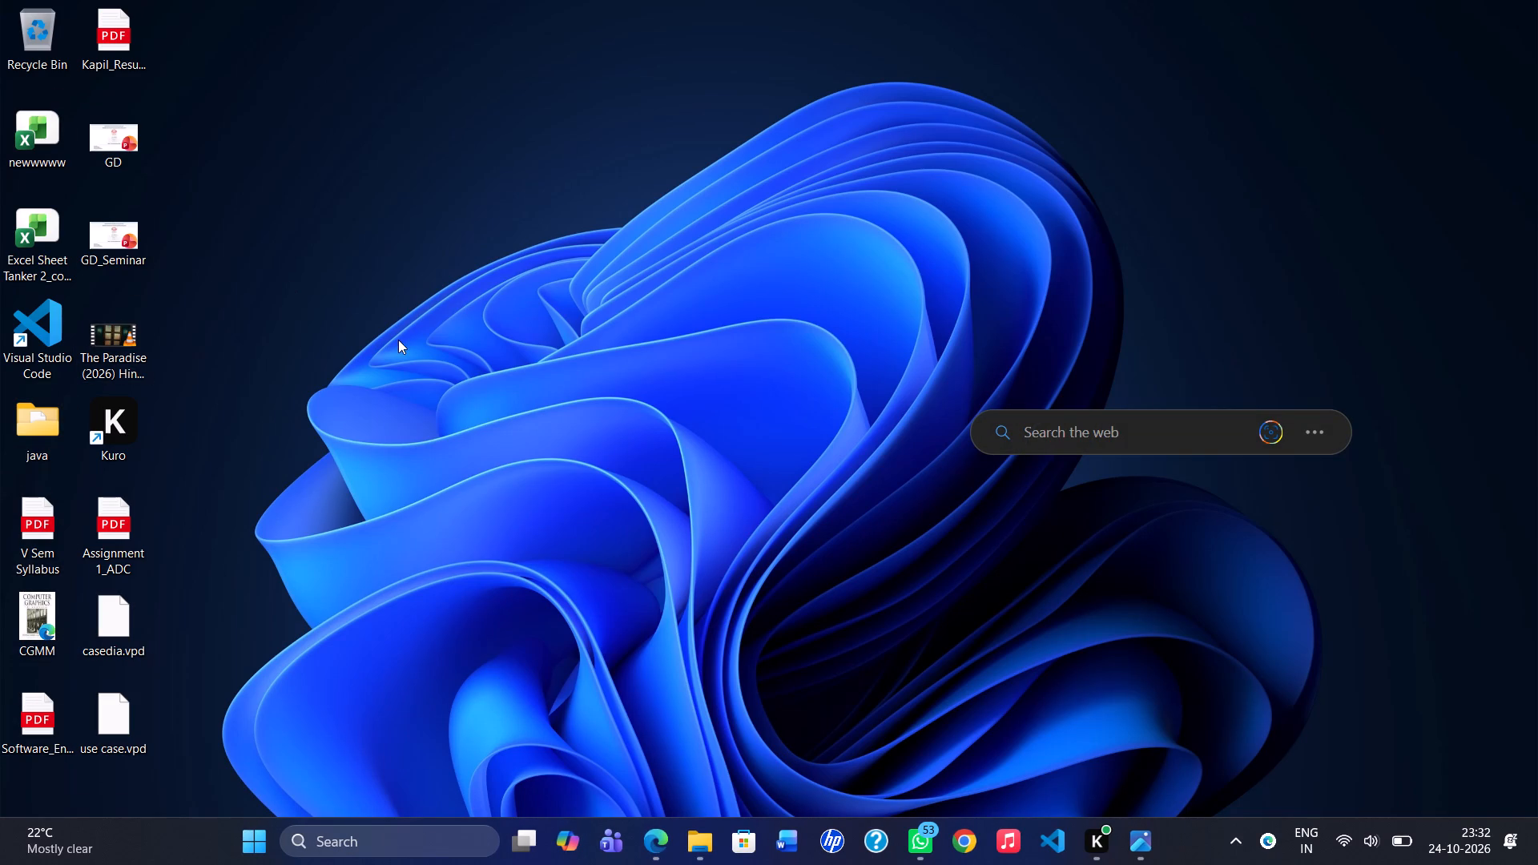
Switch to the exported SEQUENCE DIAGRAM (1).png in Photos to view it.
key(alt+Tab)
key(alt+Tab)
key(alt+Tab)
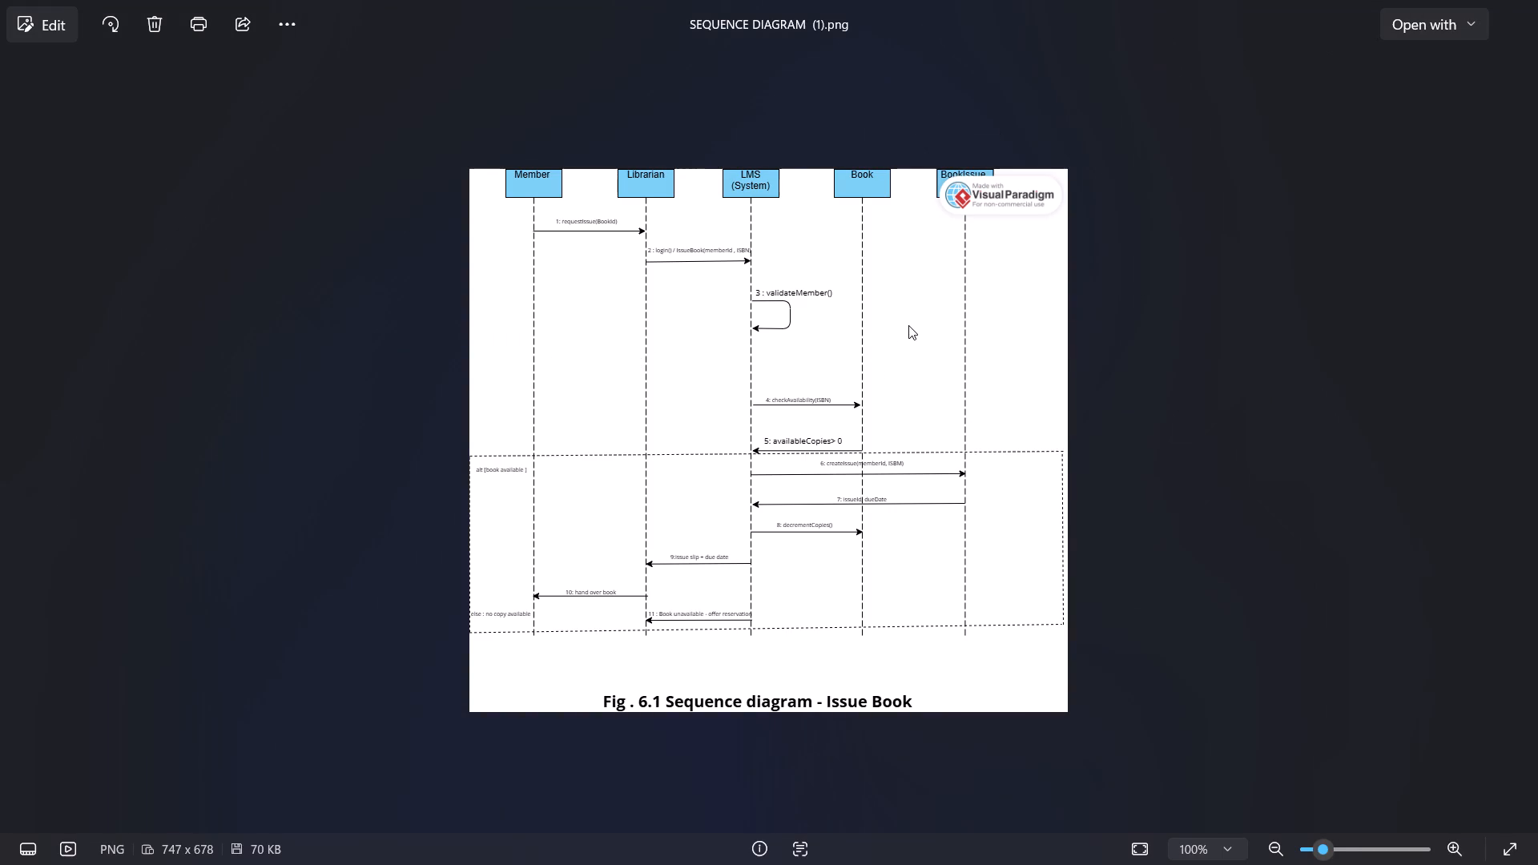
Return to the SEQUENCE DIAGRAM editor and delete everything on the canvas, leaving the page blank.
key(alt+Tab)
key(alt+Tab)
key(alt+Tab)
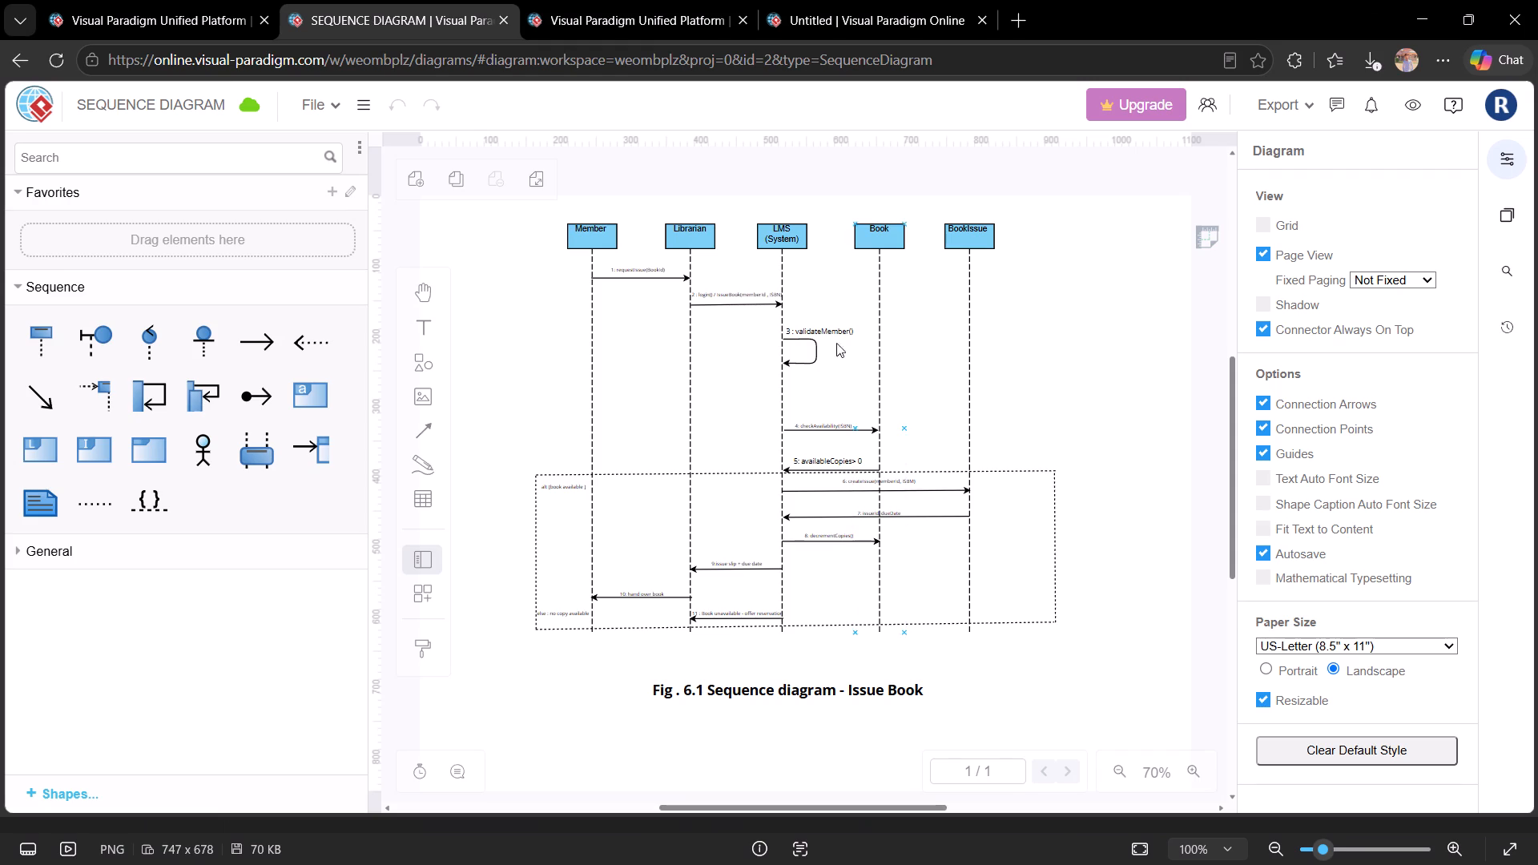
click(904, 361)
key(ctrl+a)
key(equal)
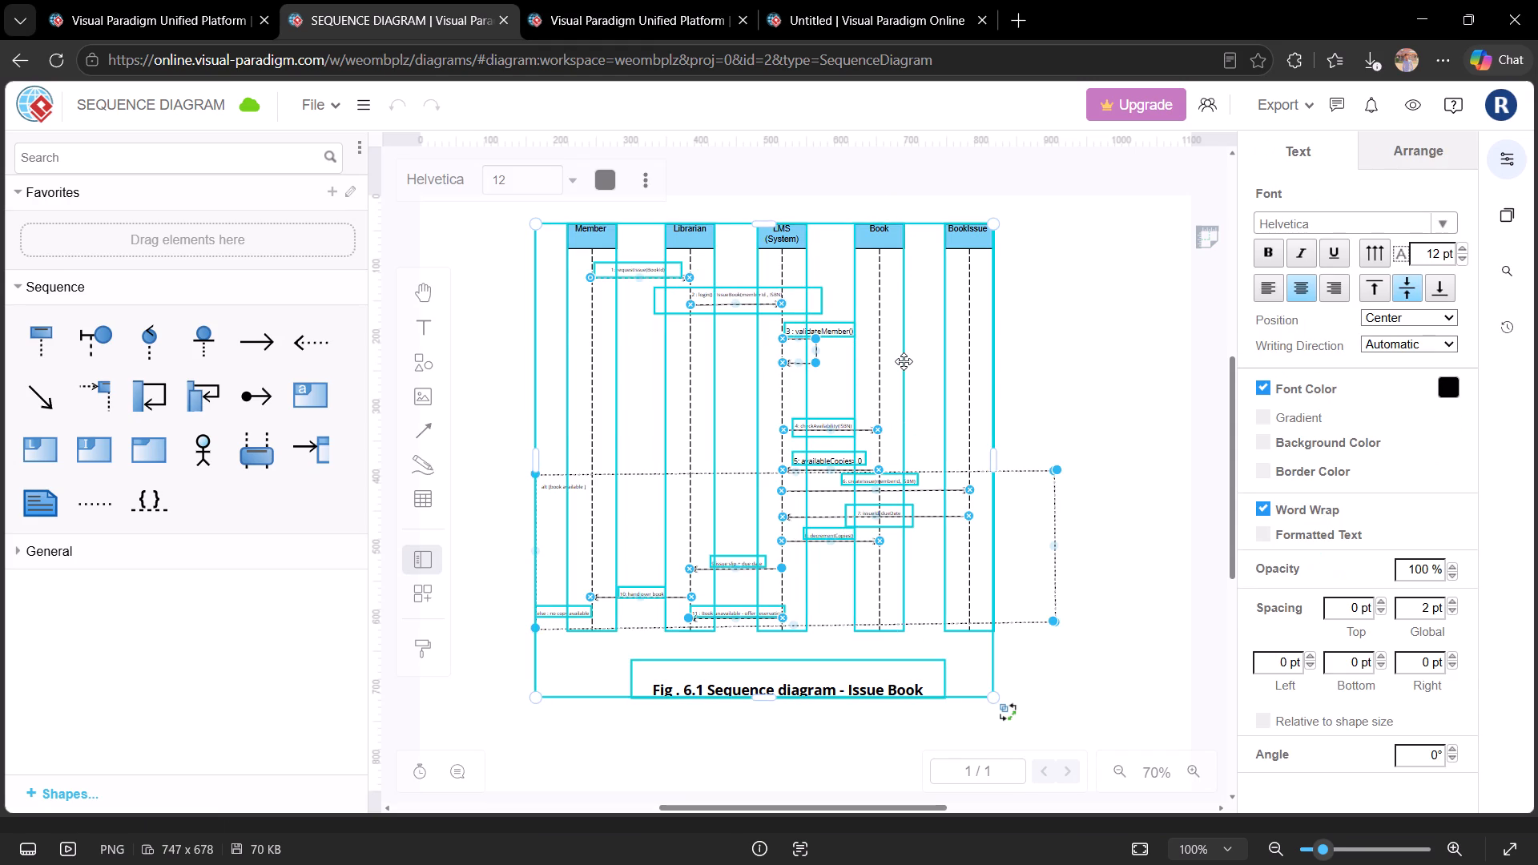
key(BackSpace)
key(ctrl+a)
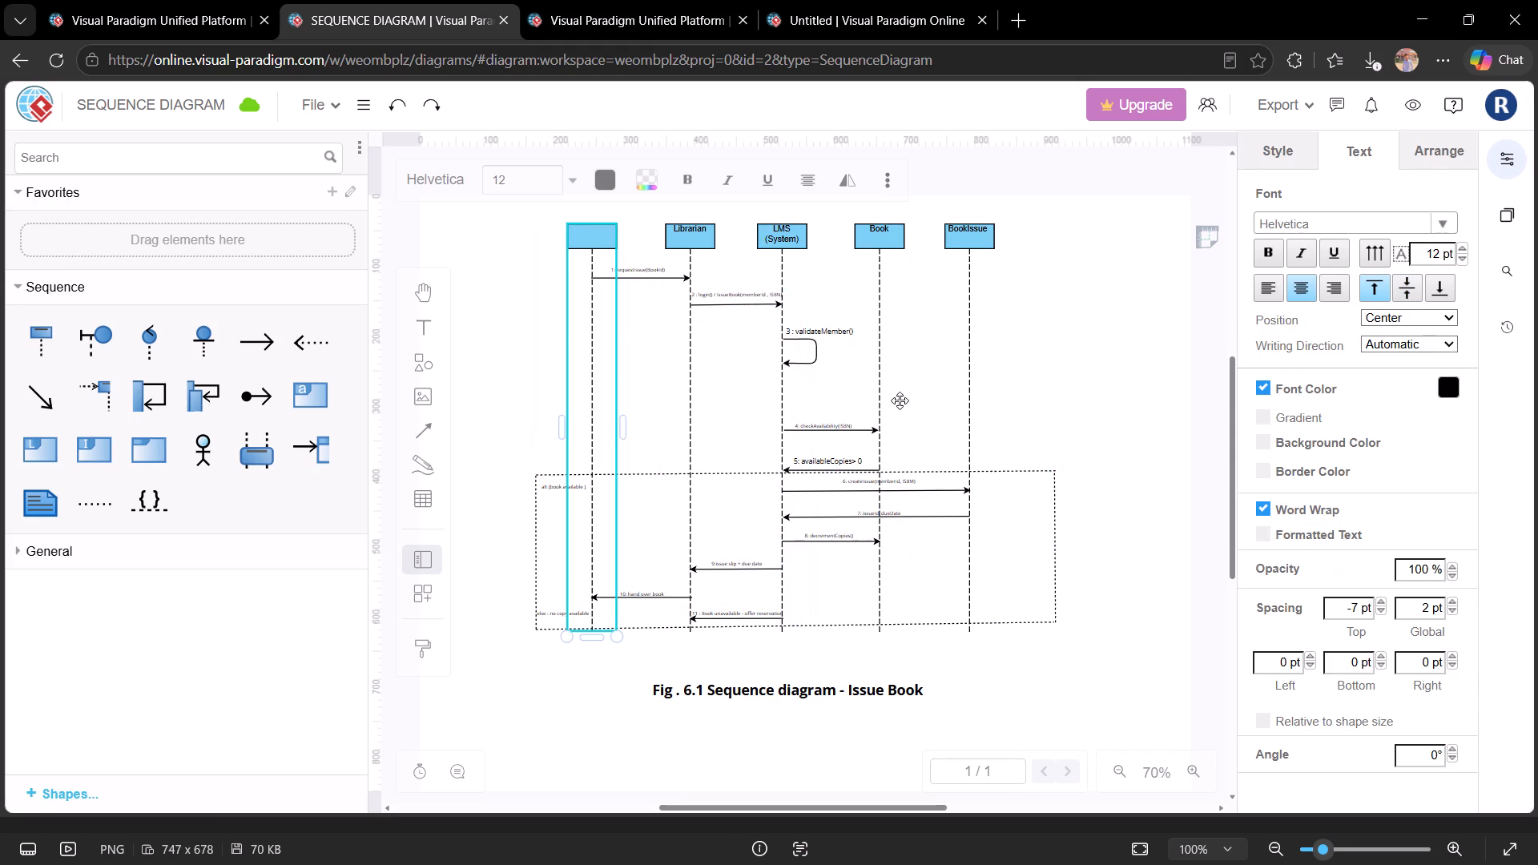
click(908, 385)
key(ctrl+a)
key(BackSpace)
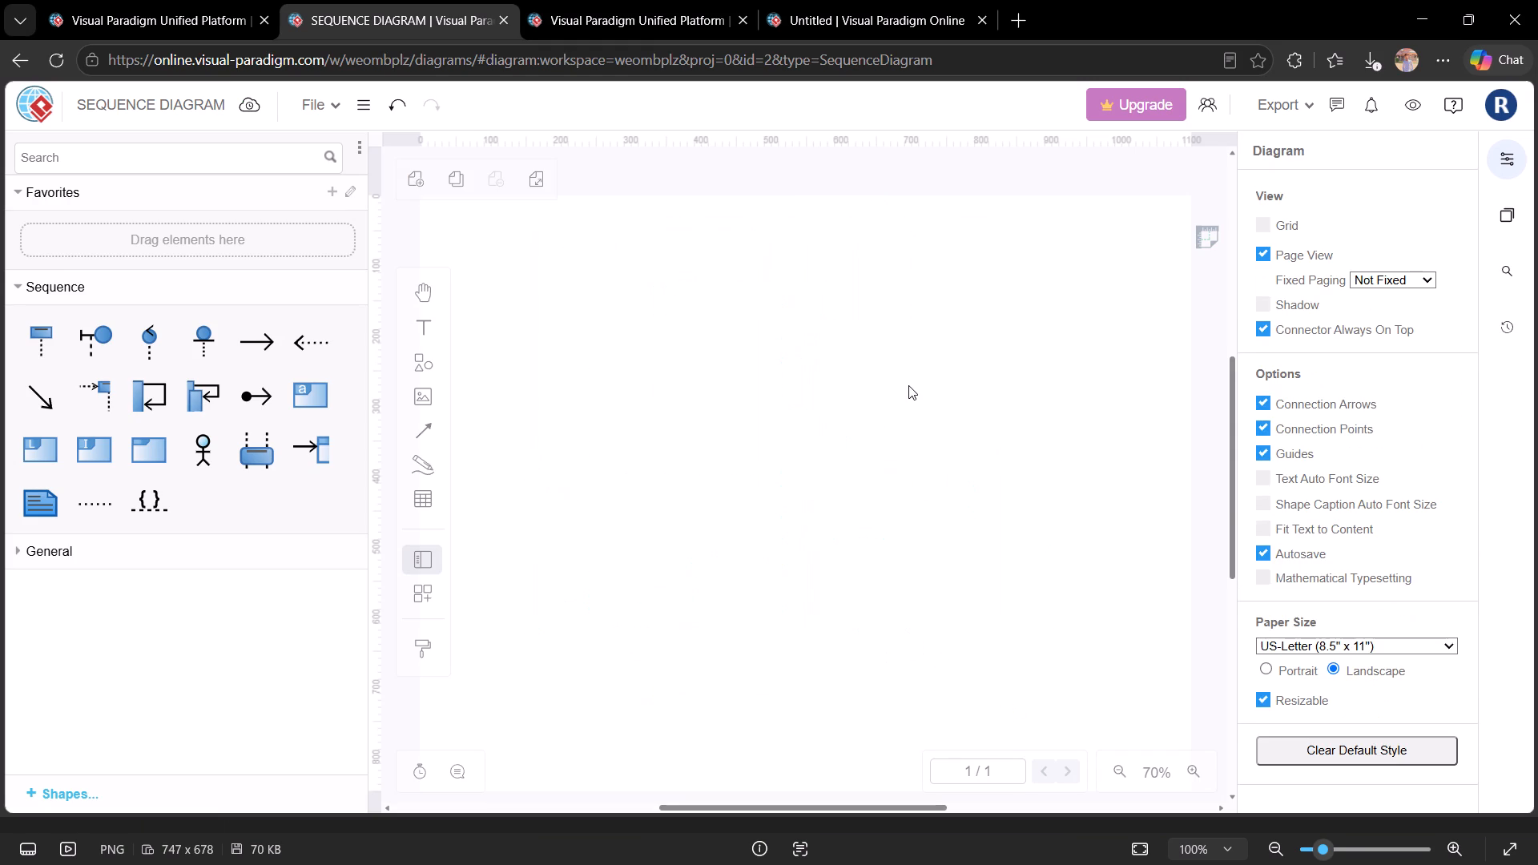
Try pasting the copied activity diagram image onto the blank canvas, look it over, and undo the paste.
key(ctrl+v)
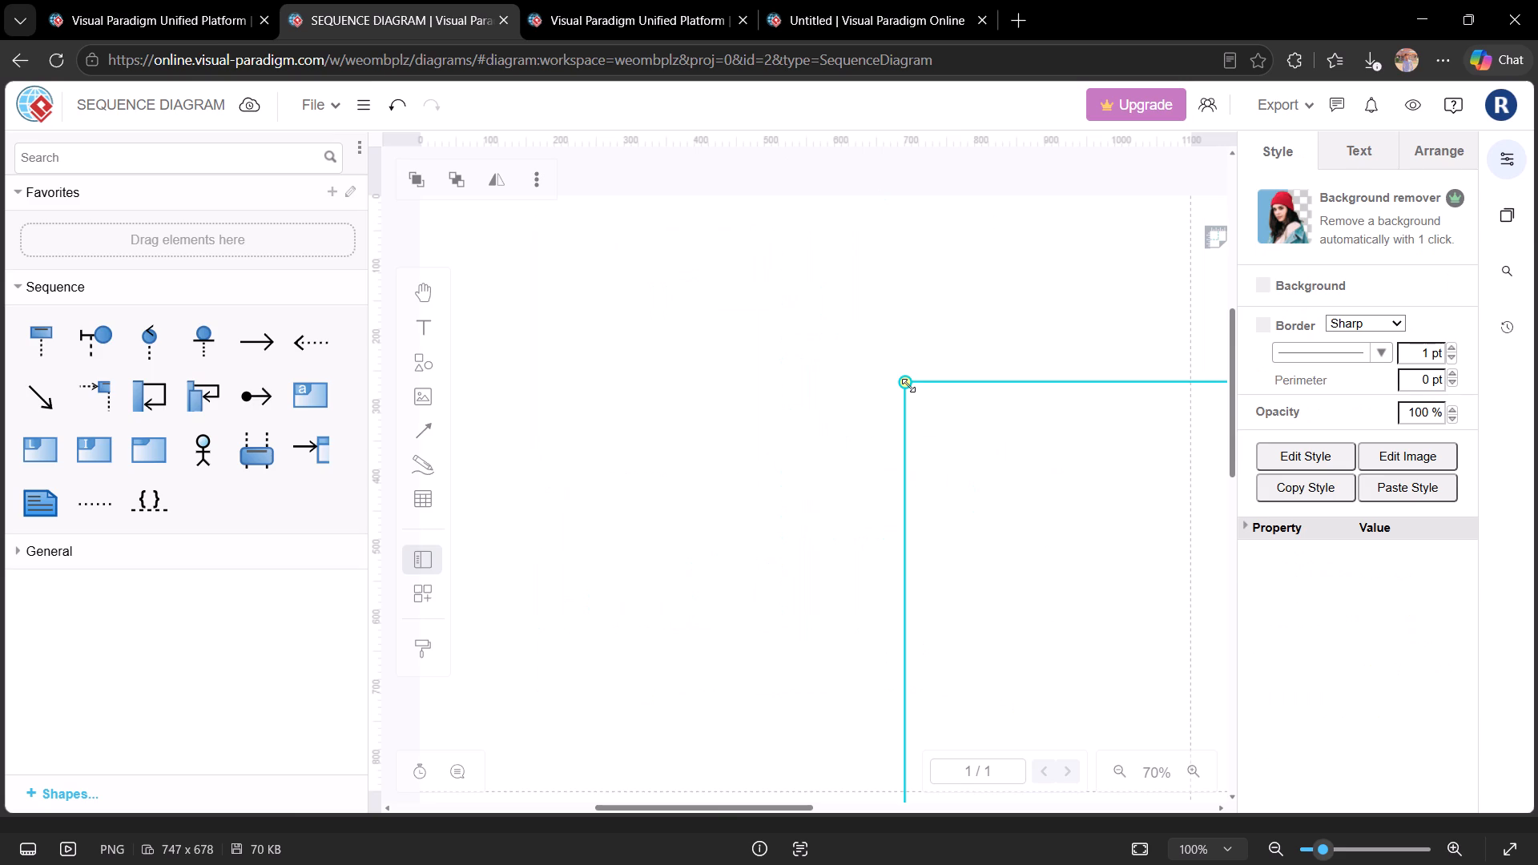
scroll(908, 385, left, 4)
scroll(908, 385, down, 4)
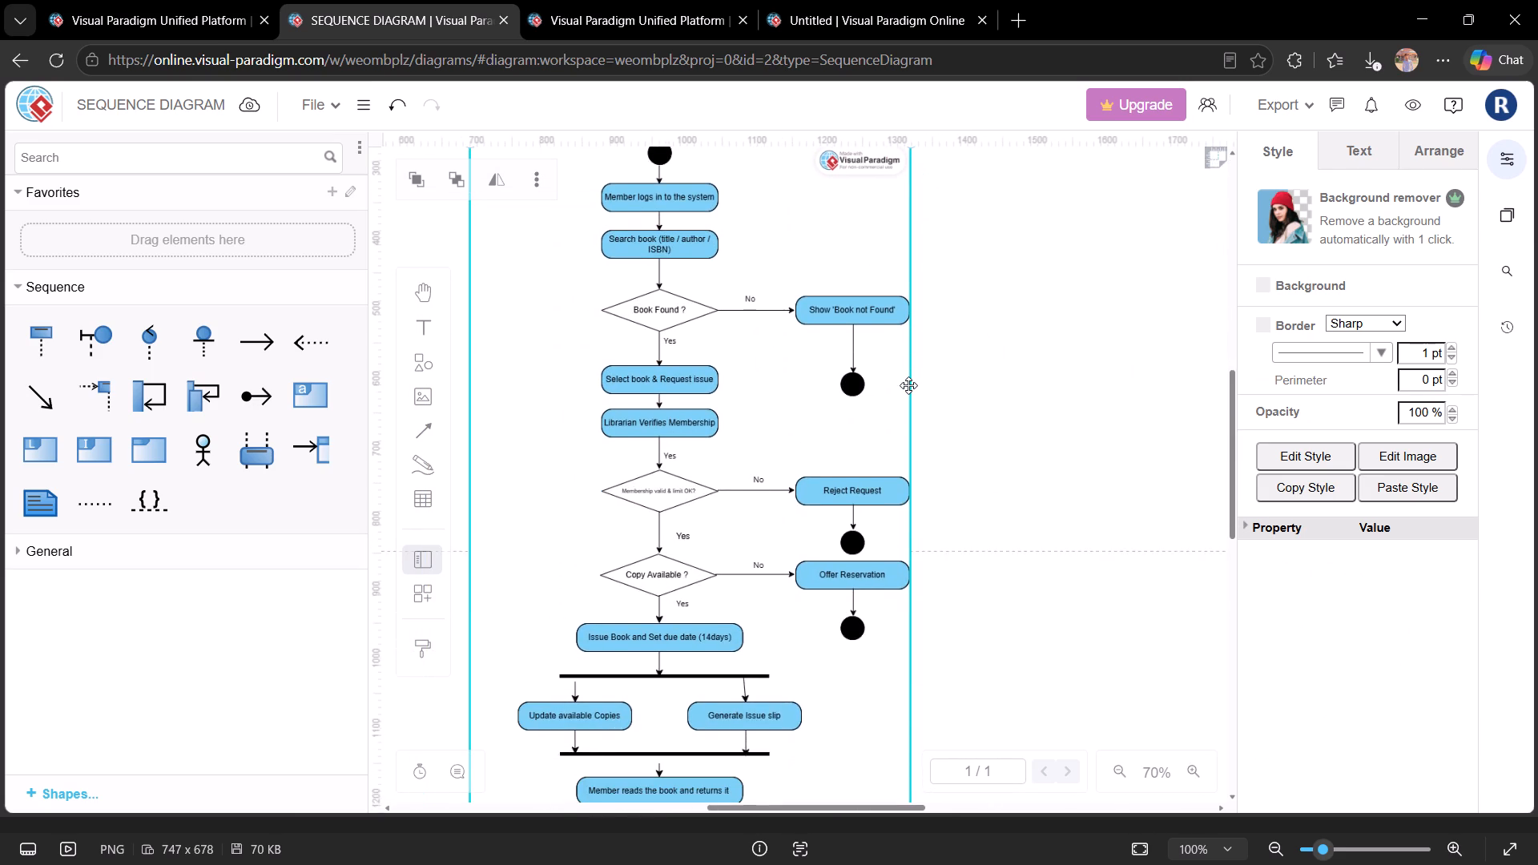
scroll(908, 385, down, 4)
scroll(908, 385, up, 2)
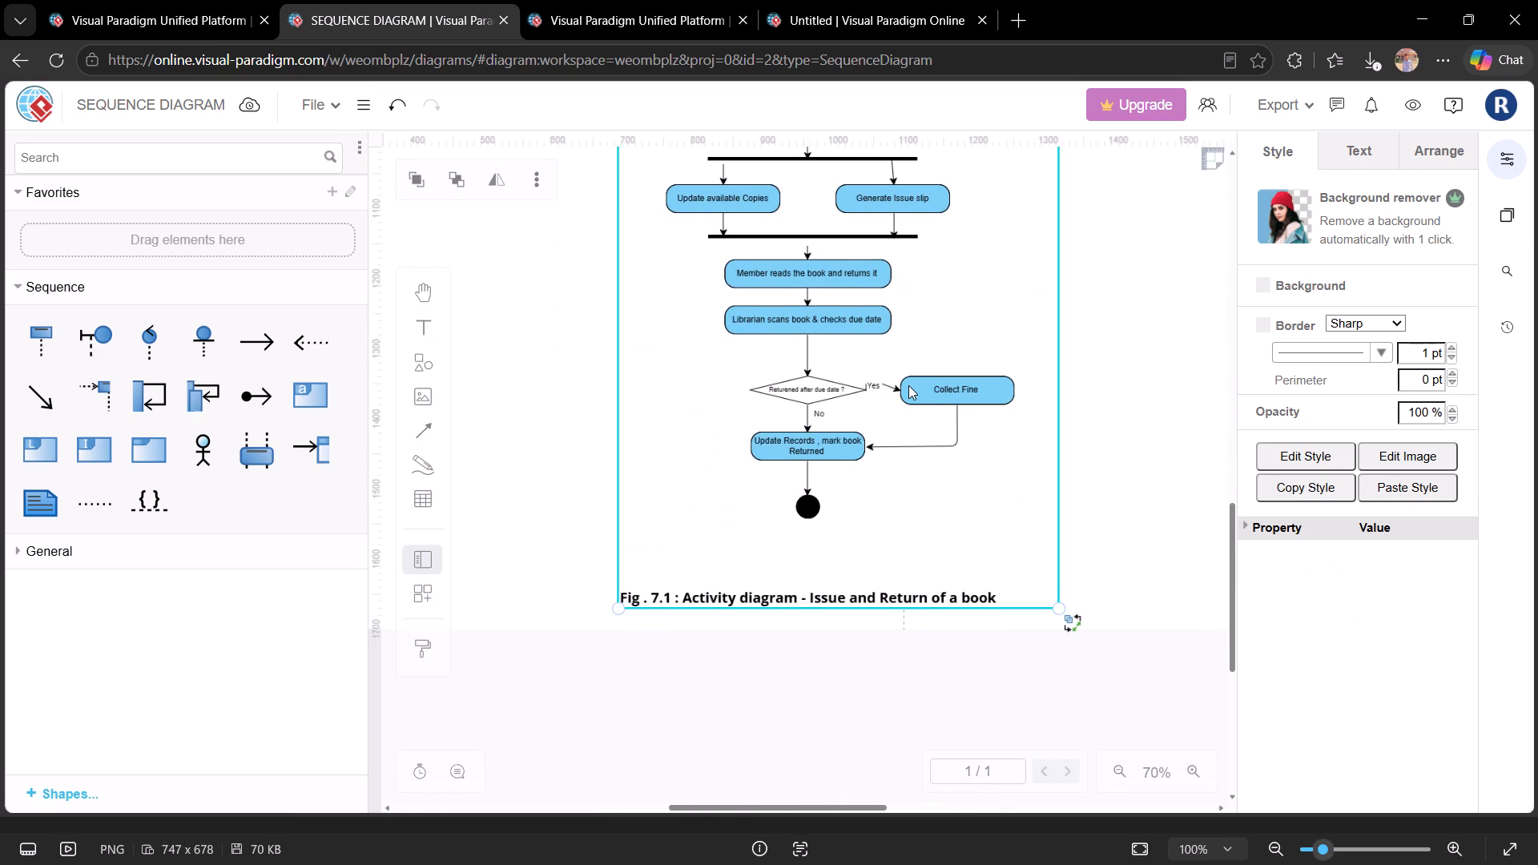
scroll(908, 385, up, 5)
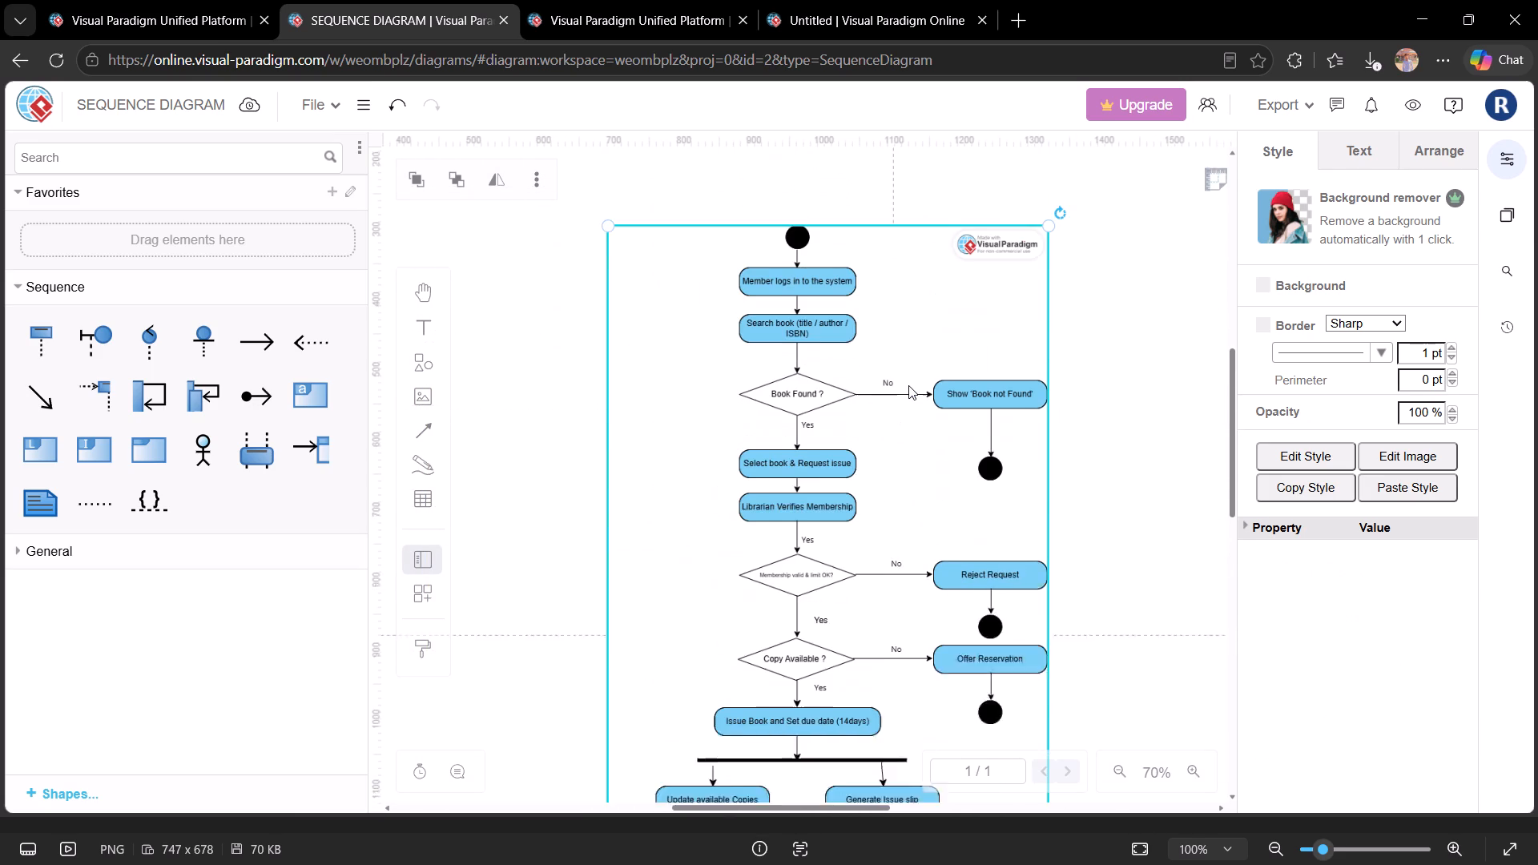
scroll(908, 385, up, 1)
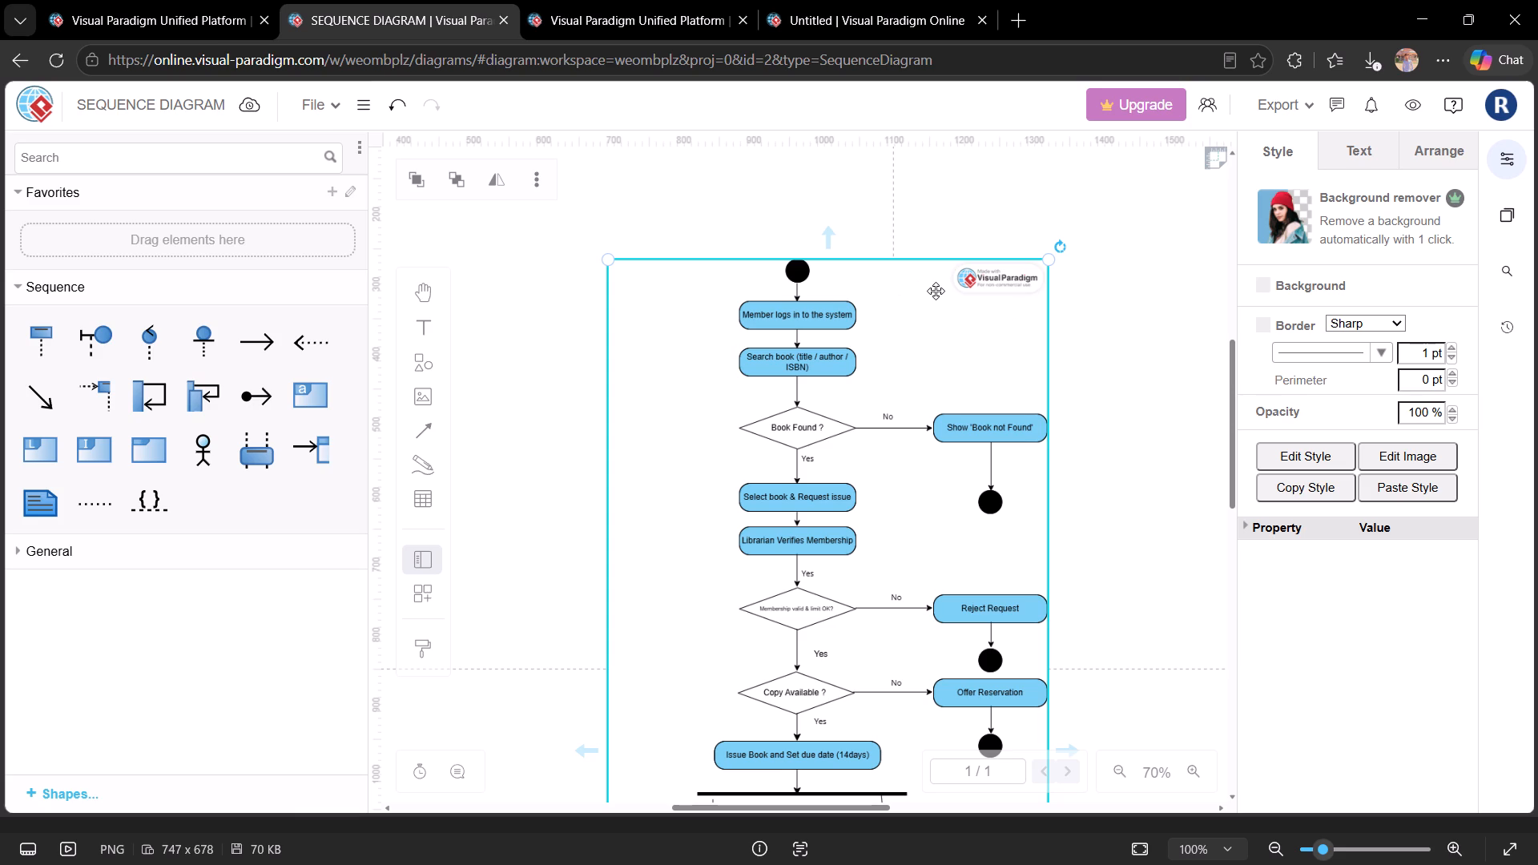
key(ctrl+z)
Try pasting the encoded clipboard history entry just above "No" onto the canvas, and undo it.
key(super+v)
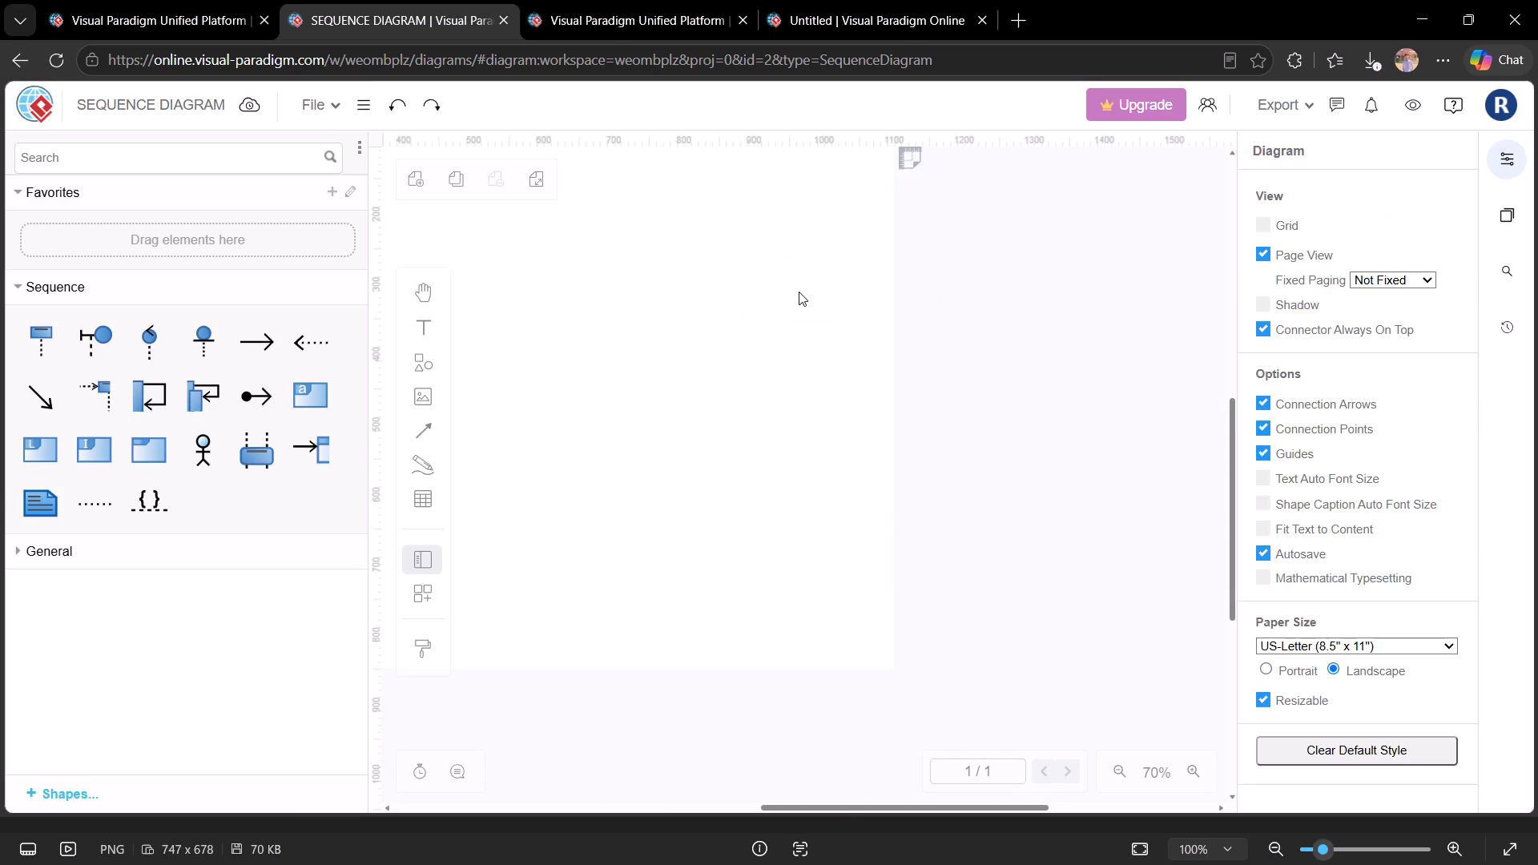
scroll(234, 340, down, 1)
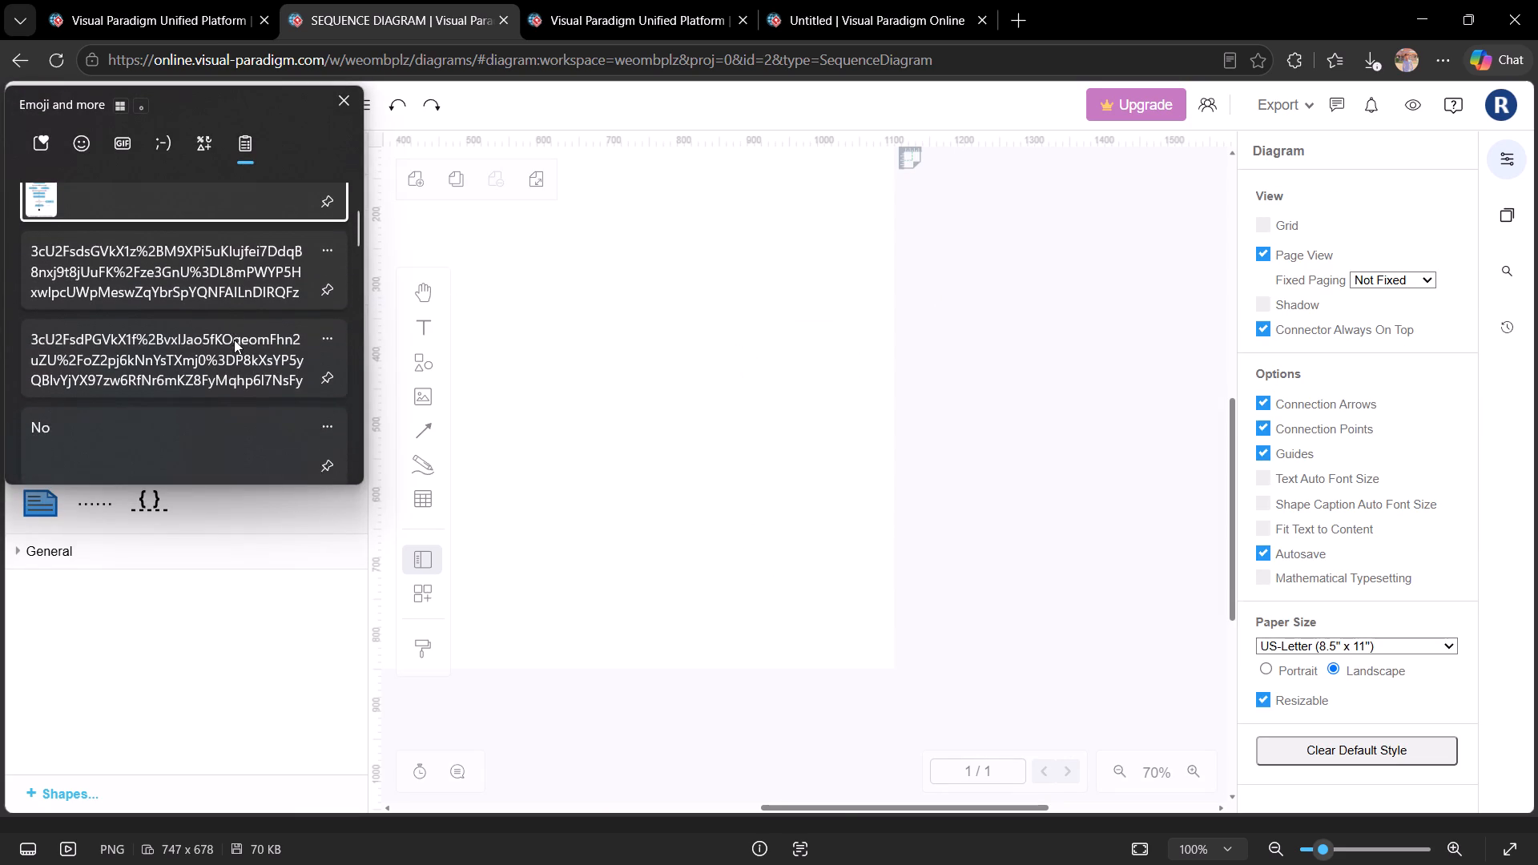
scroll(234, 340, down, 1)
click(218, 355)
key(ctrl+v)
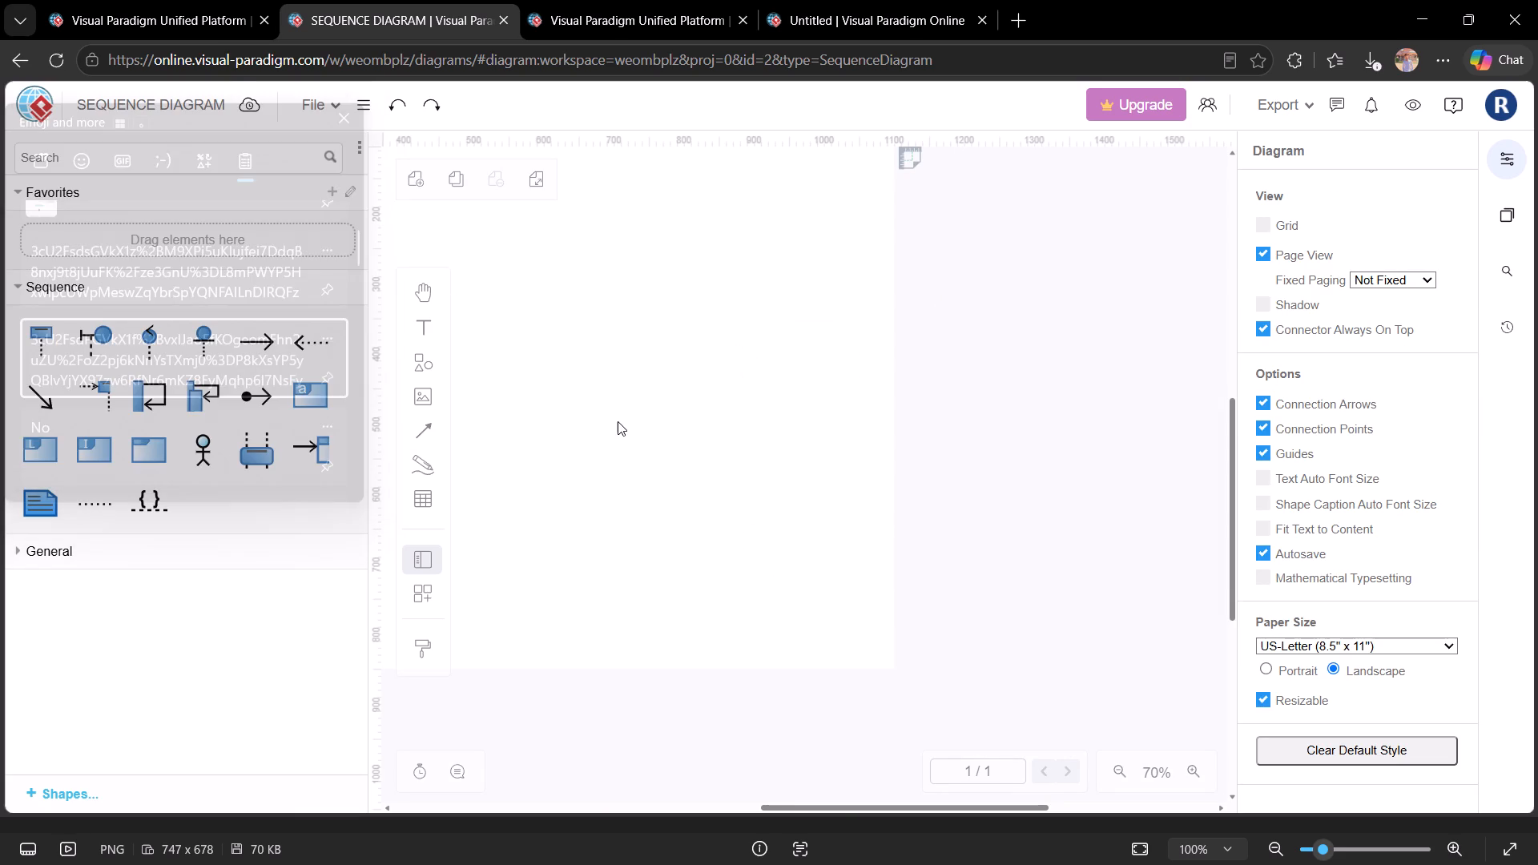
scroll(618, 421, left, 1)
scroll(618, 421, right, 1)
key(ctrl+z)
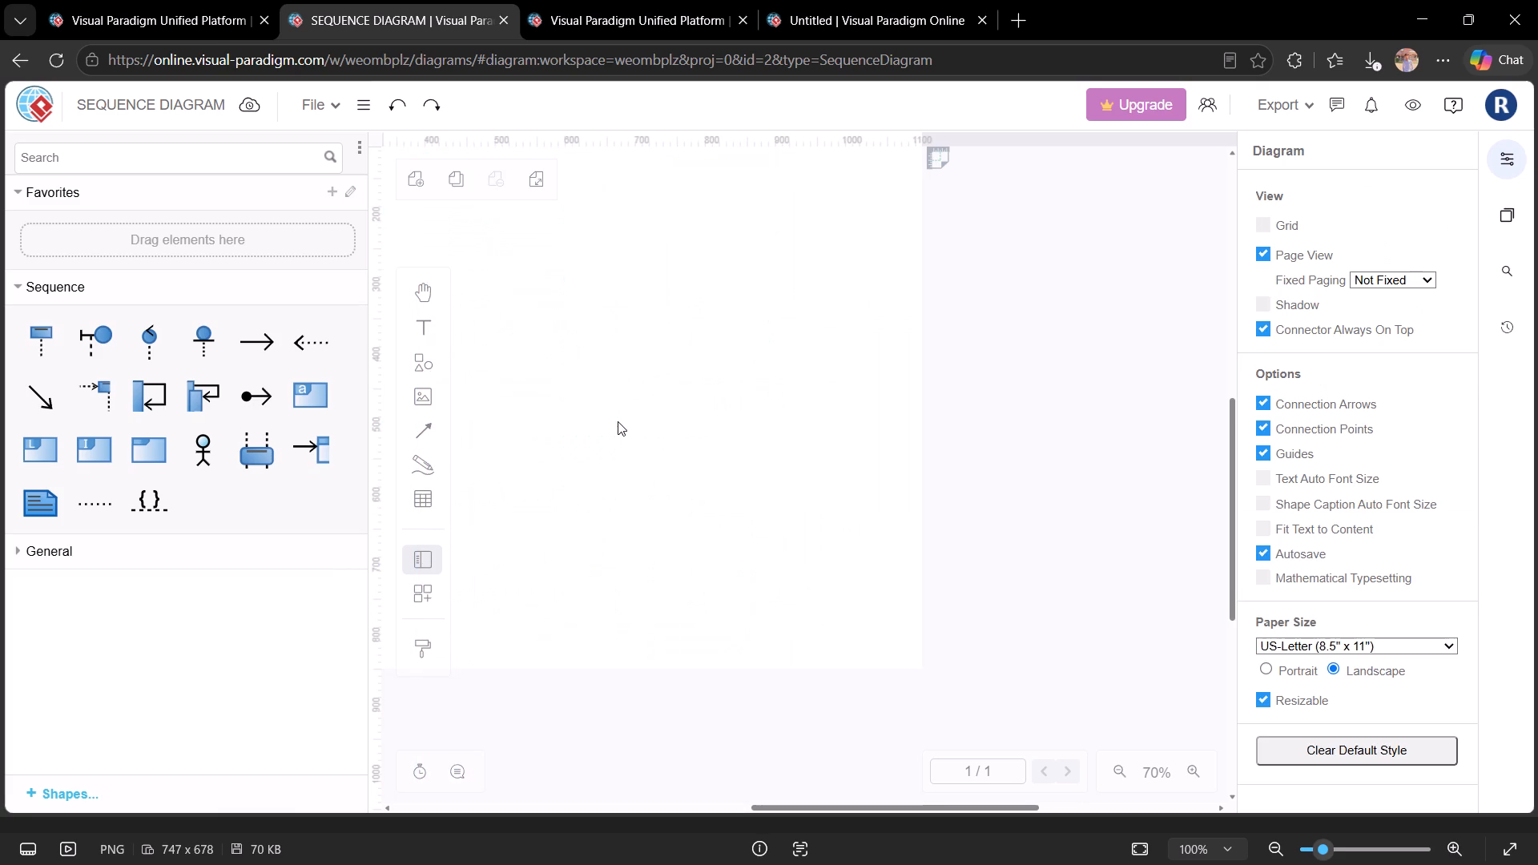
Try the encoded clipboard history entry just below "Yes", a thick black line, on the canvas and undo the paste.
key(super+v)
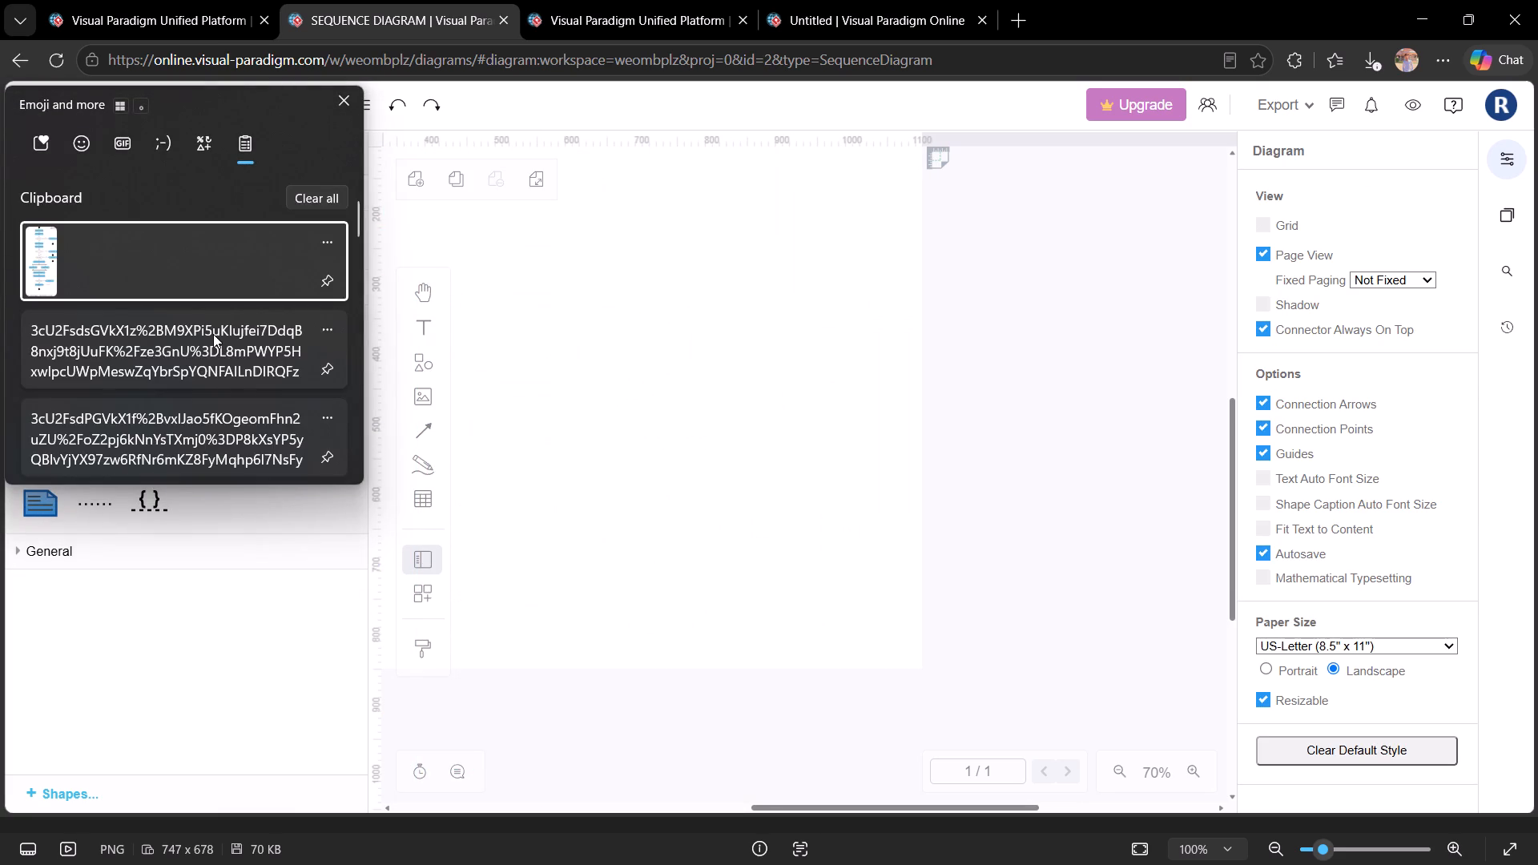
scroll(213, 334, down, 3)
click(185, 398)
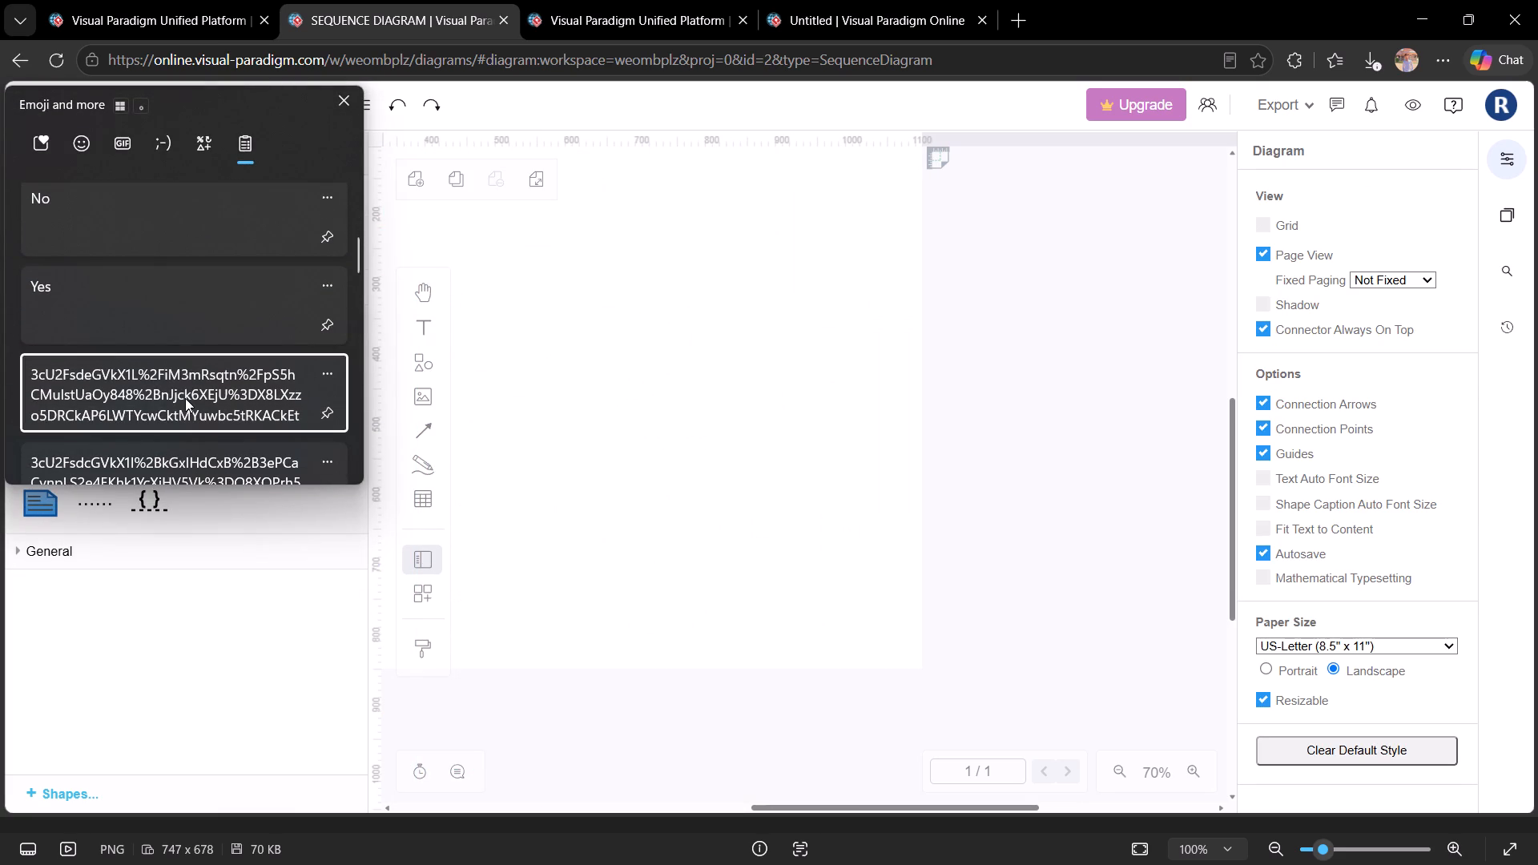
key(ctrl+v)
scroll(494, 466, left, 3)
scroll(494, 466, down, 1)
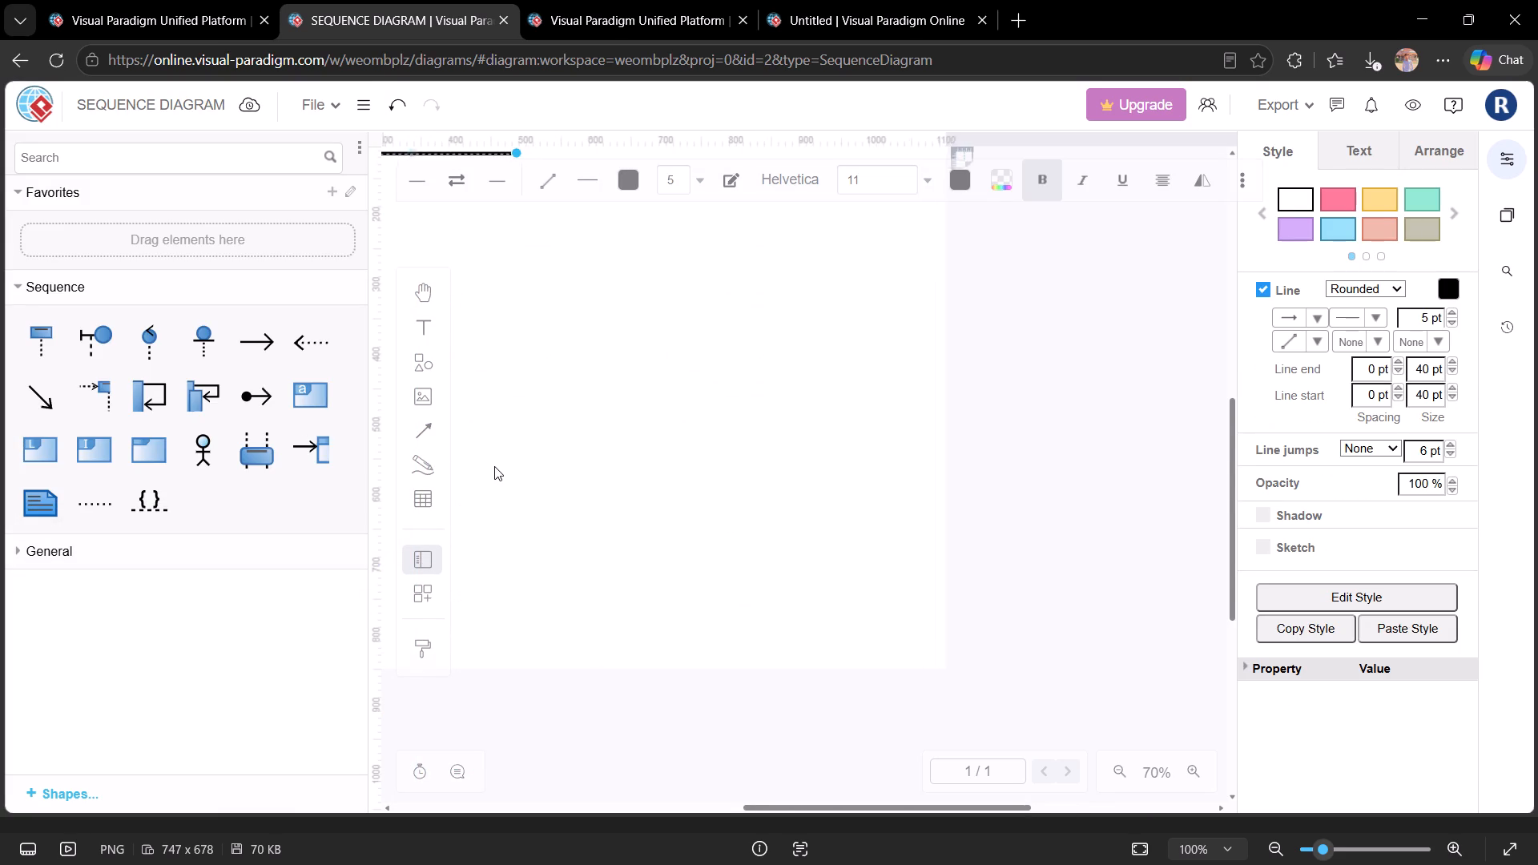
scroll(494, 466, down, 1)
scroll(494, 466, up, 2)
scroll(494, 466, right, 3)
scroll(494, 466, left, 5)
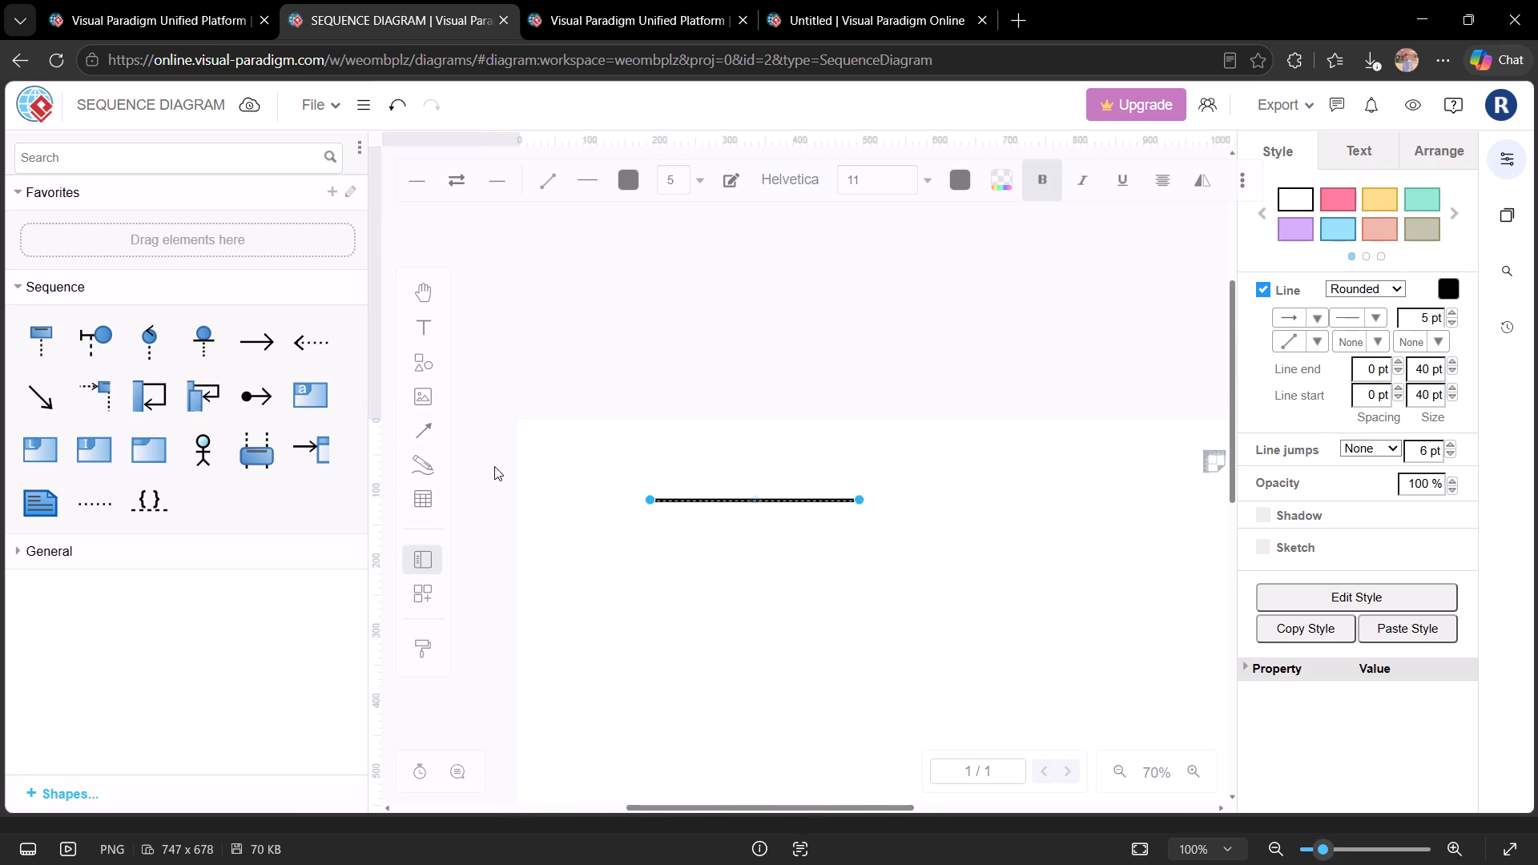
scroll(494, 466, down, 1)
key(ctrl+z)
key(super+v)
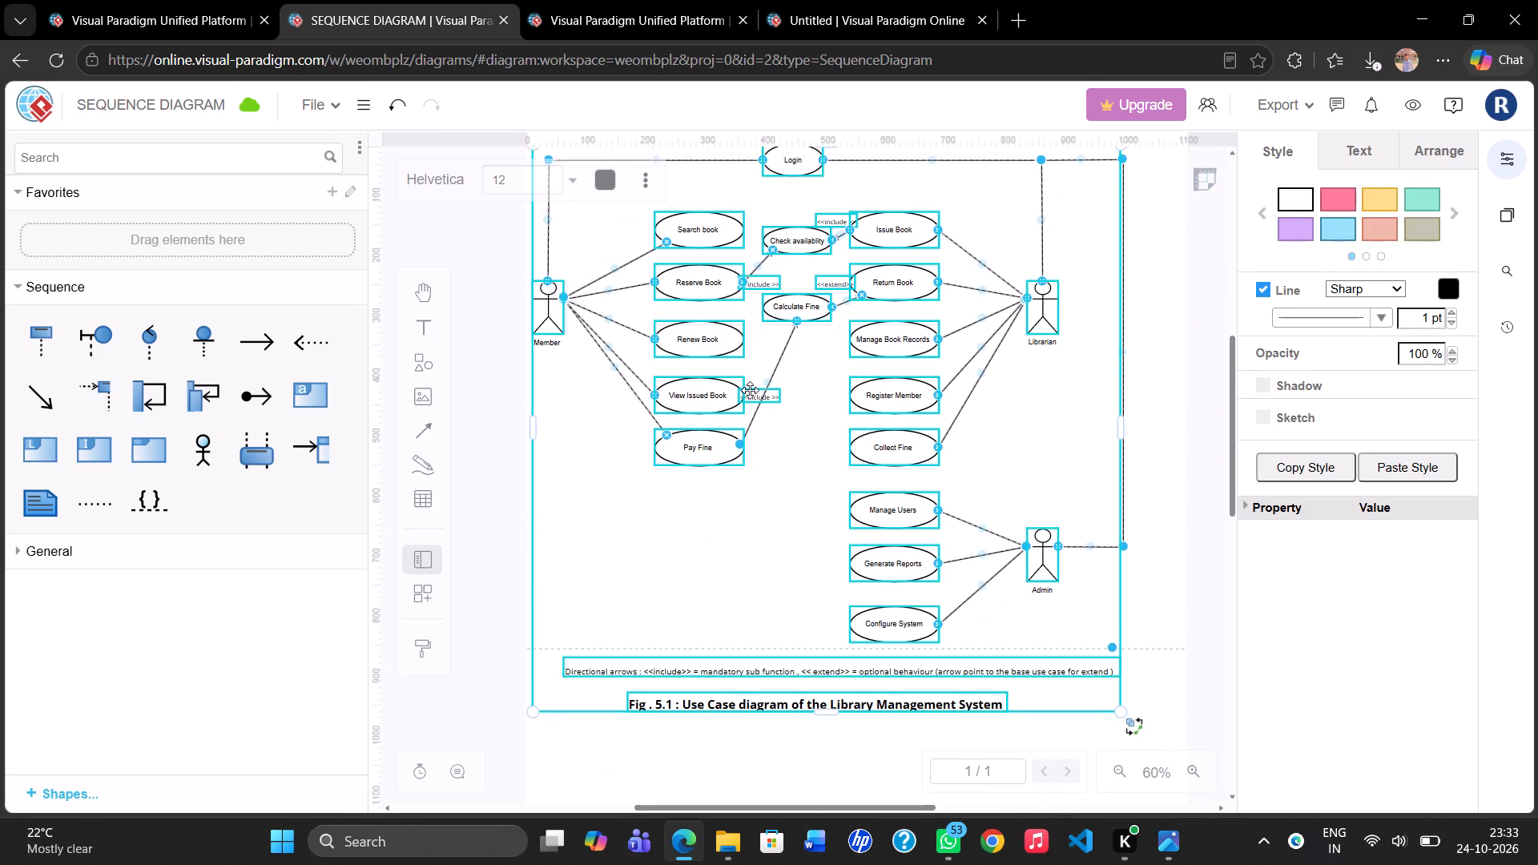
Export the use case diagram as a PNG with the default image settings and download it under the filename usecase.
scroll(750, 390, up, 1)
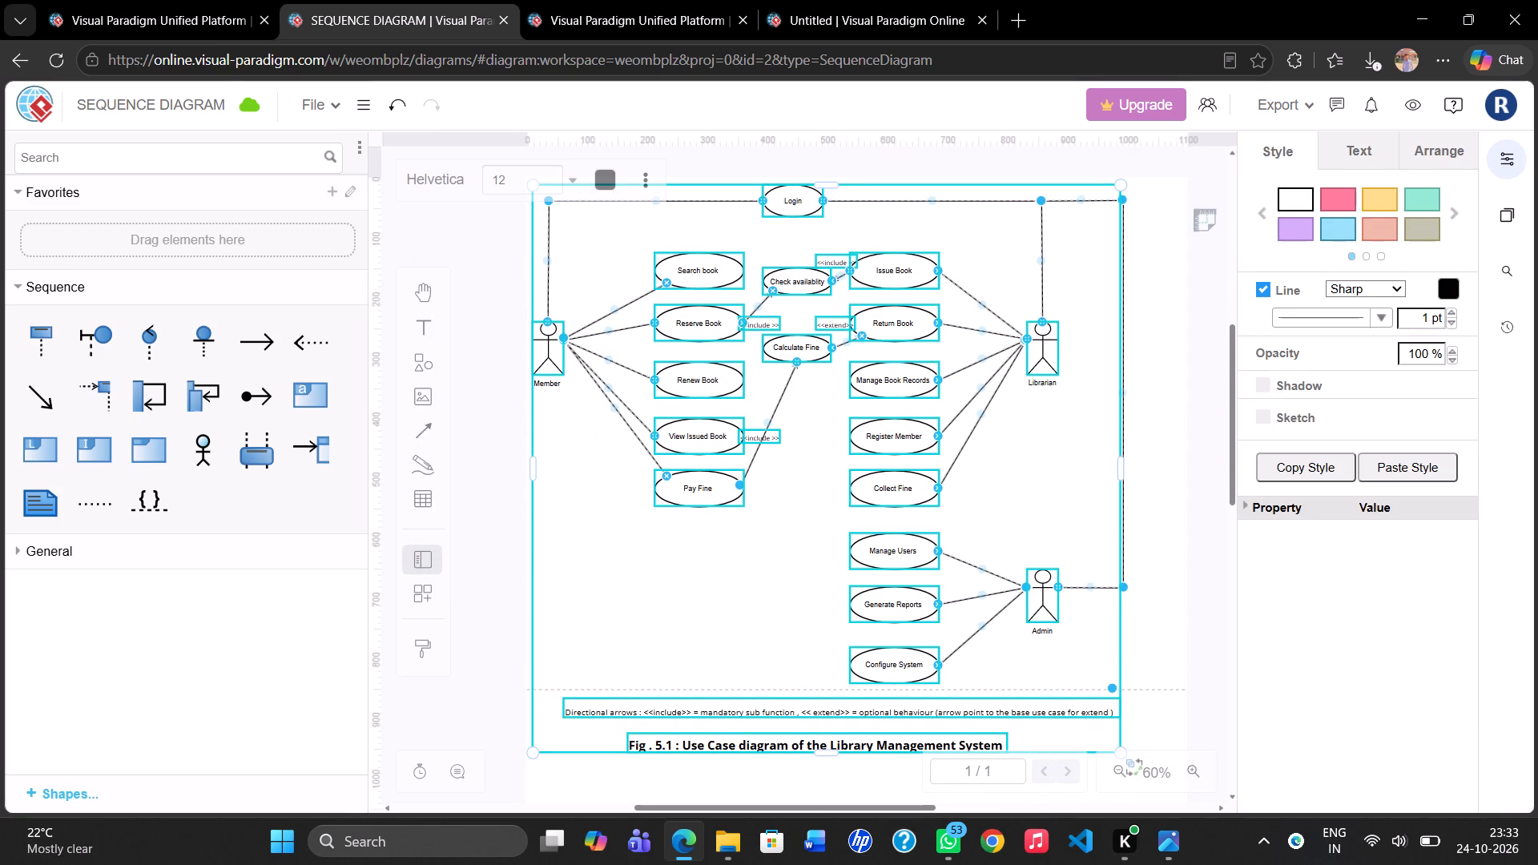
click(1303, 108)
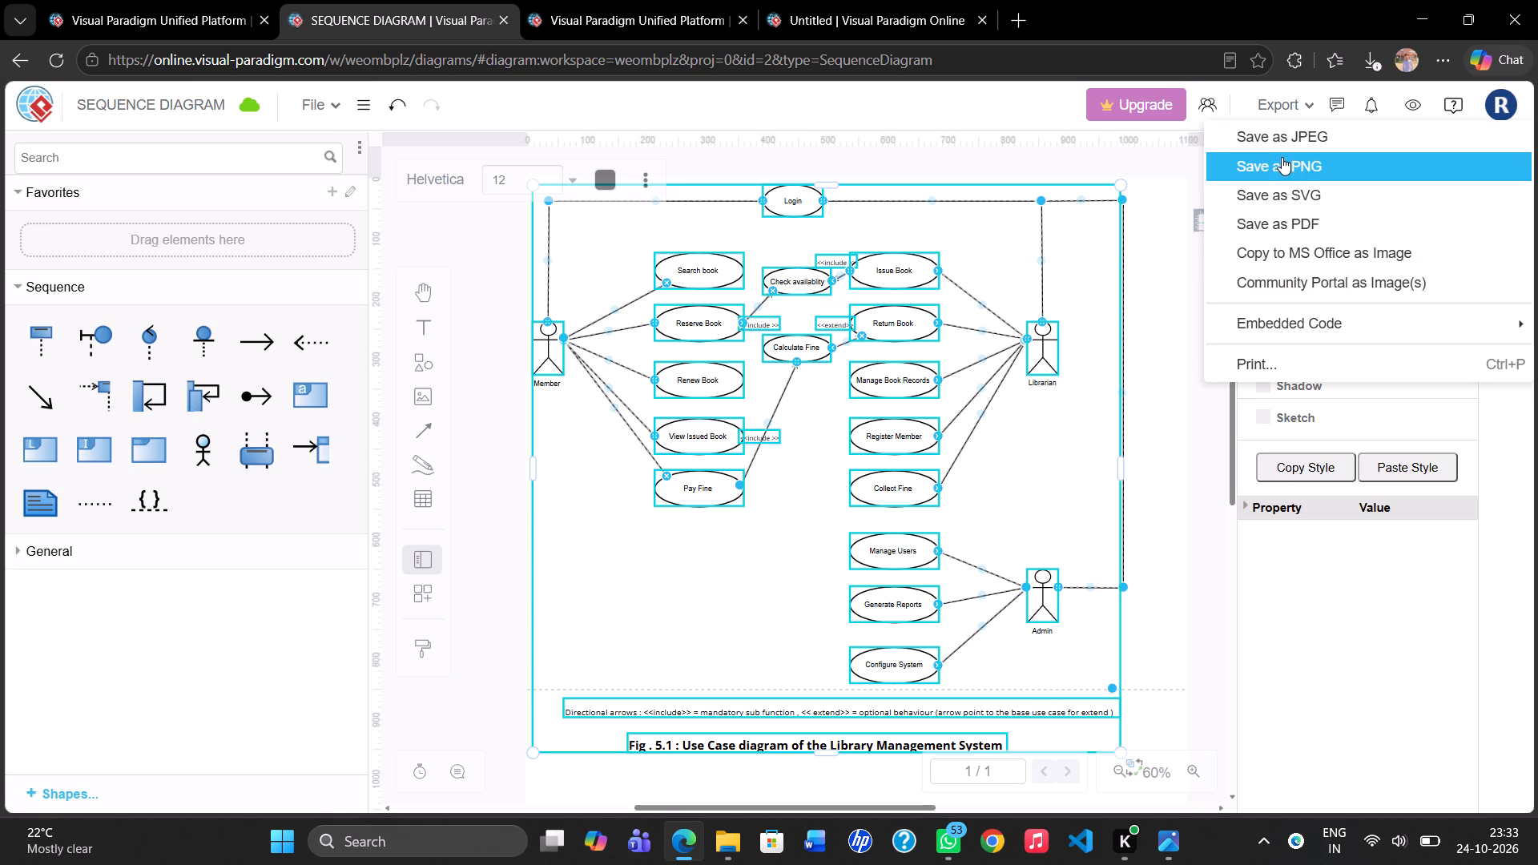
click(1282, 158)
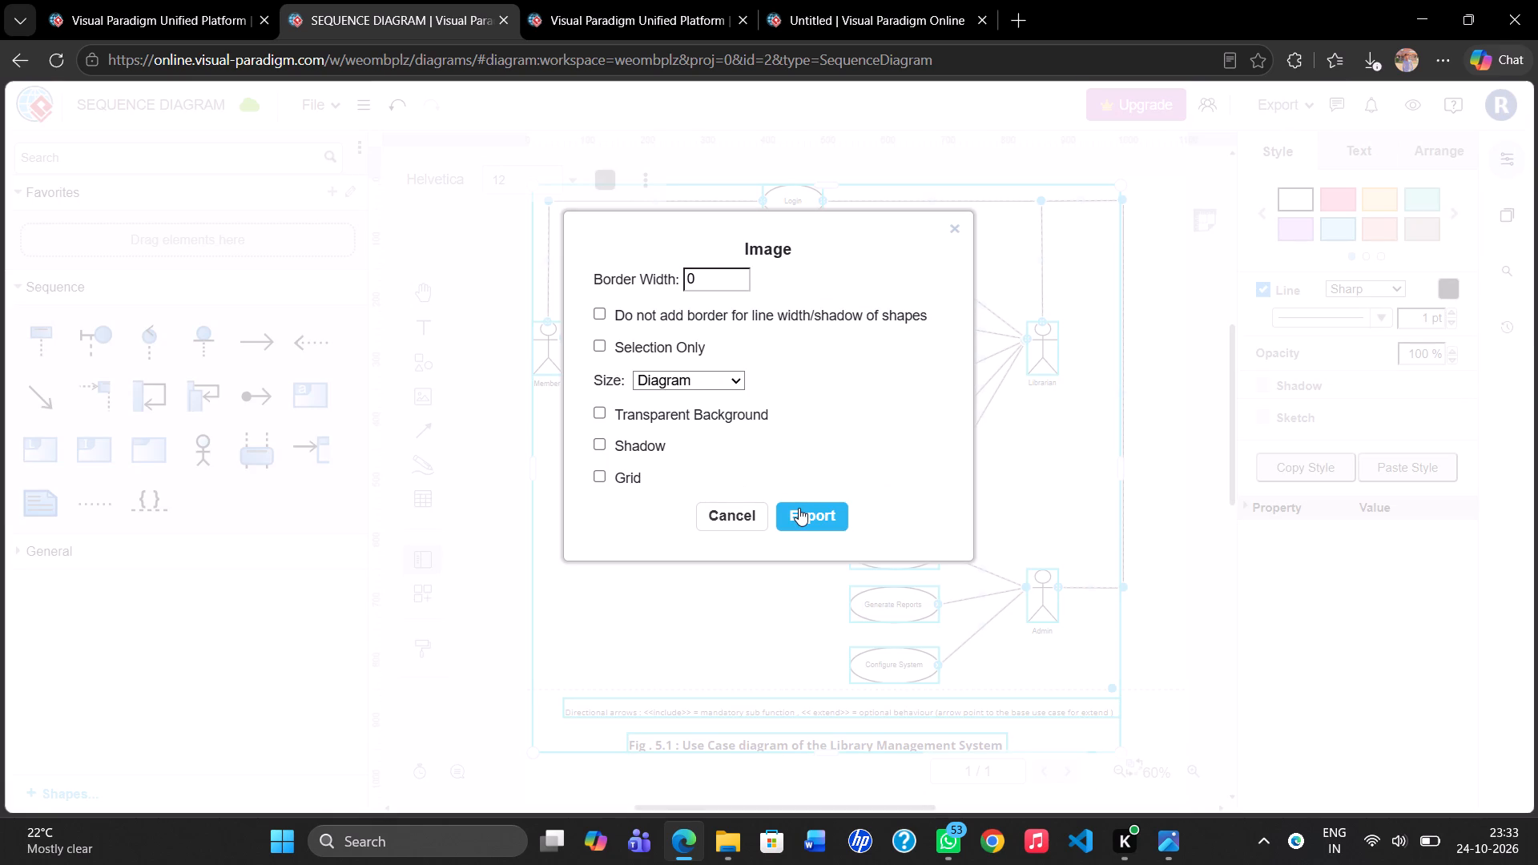
click(799, 508)
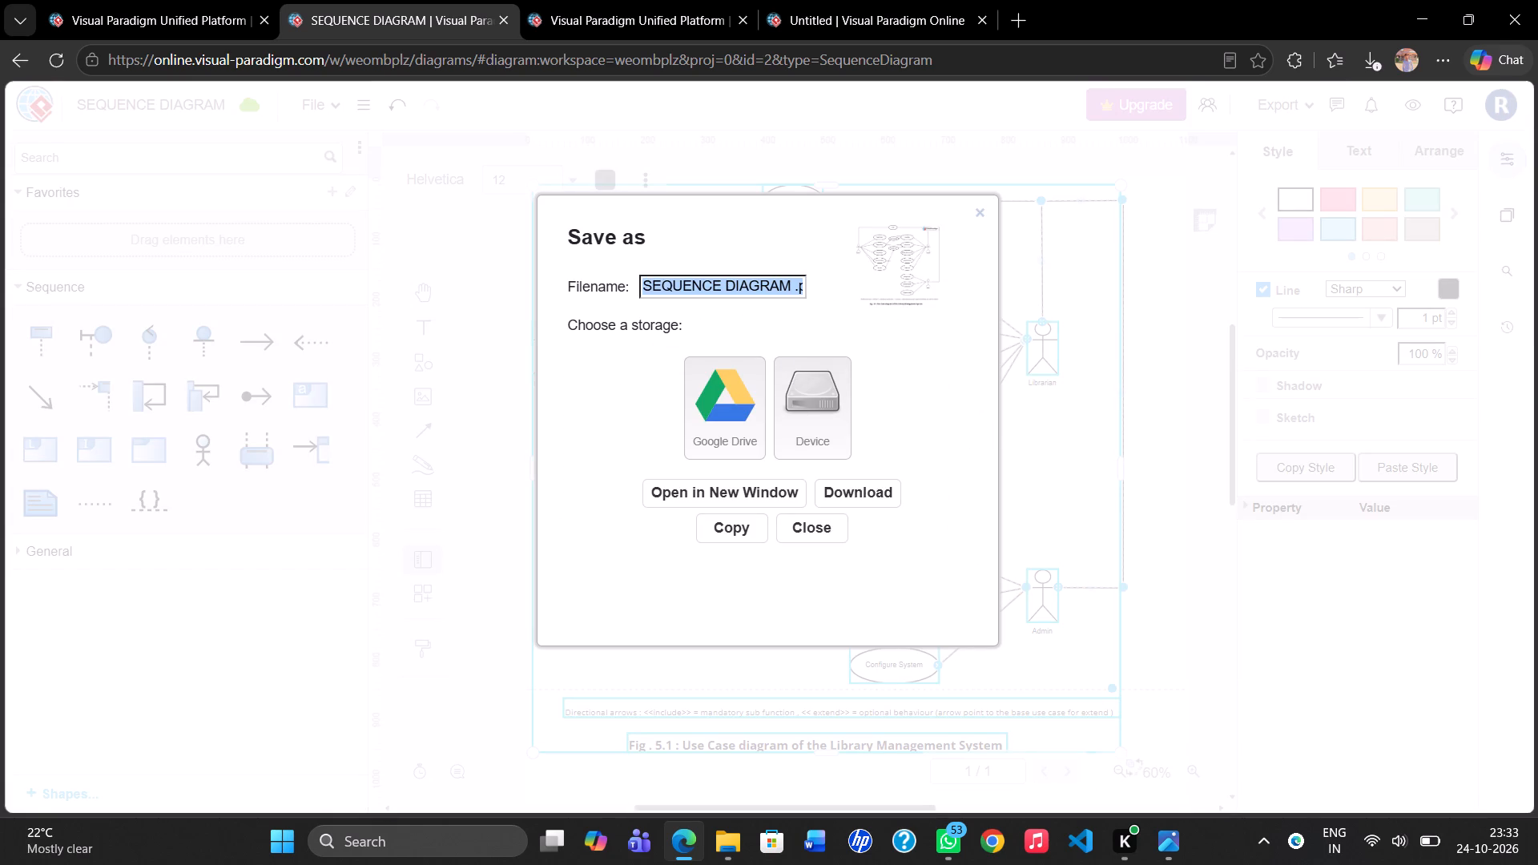
key(equal)
key(BackSpace)
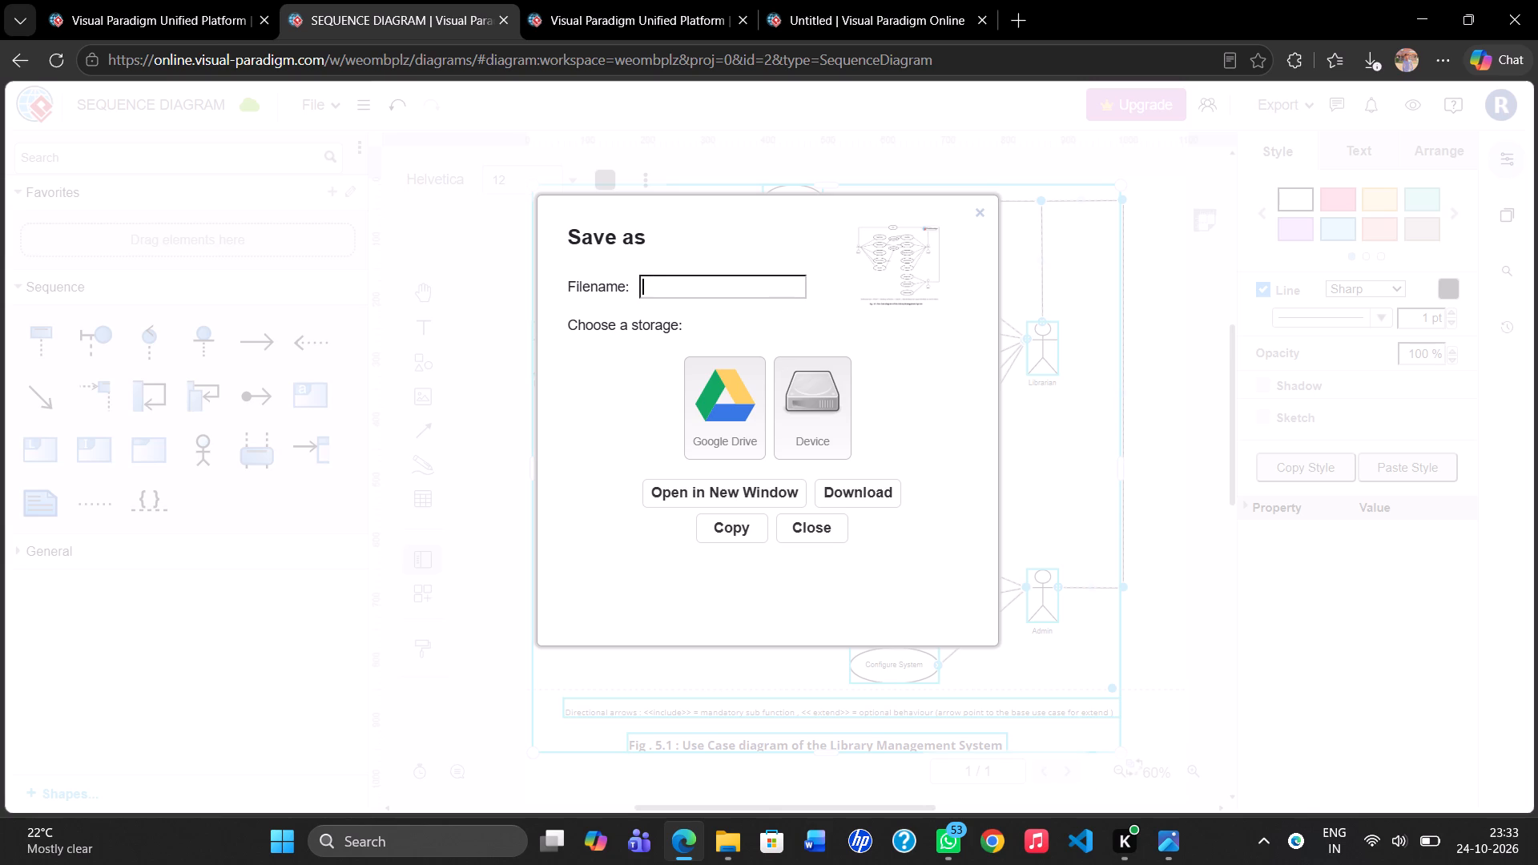
text(usecase)
click(871, 498)
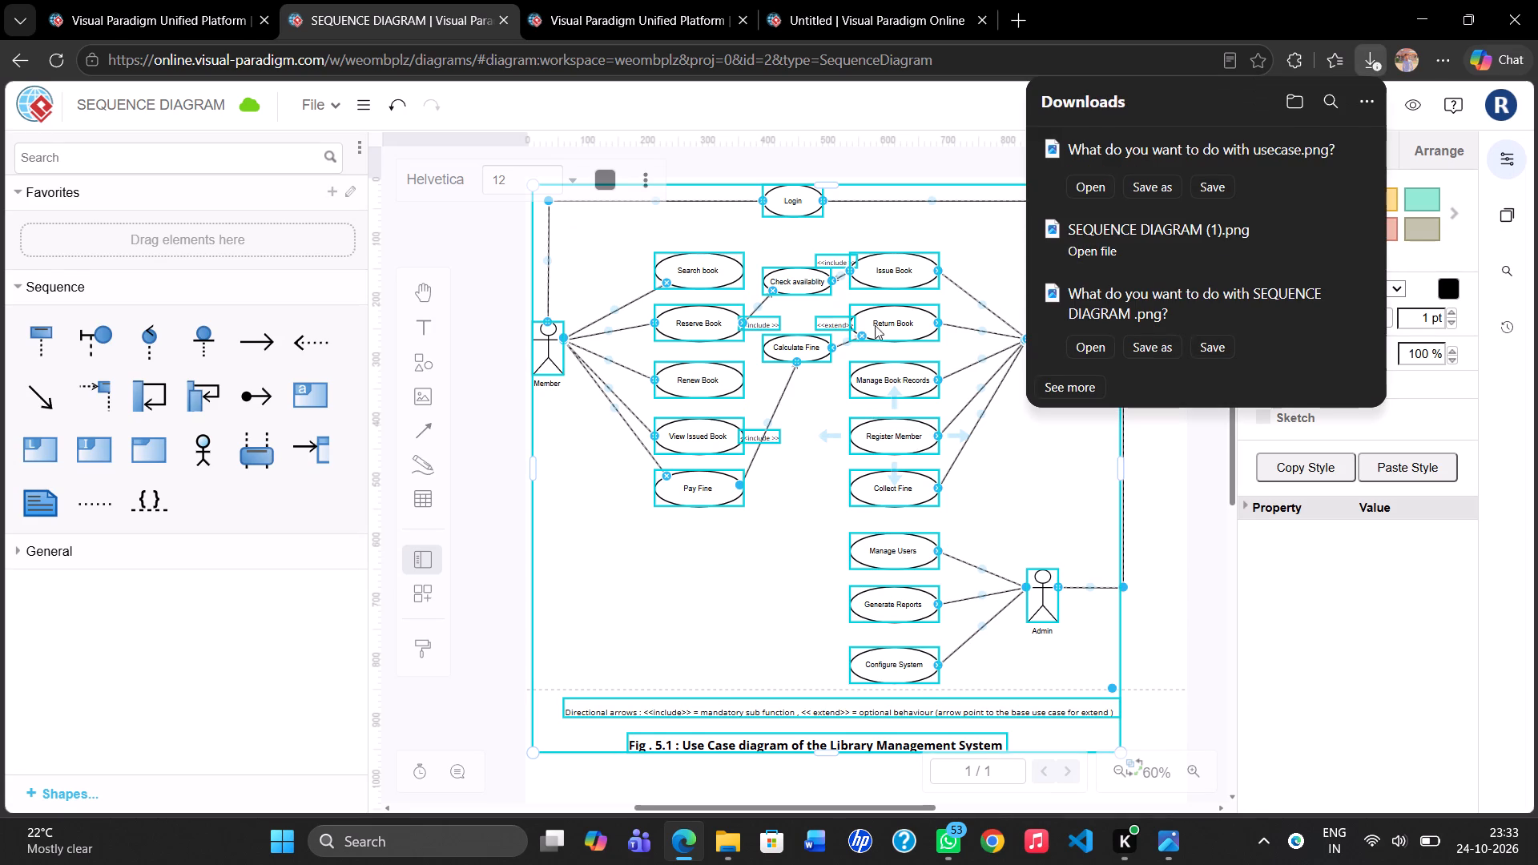
Save the downloaded PNG image to the OneDrive Desktop folder with the file name usecase.
click(1149, 195)
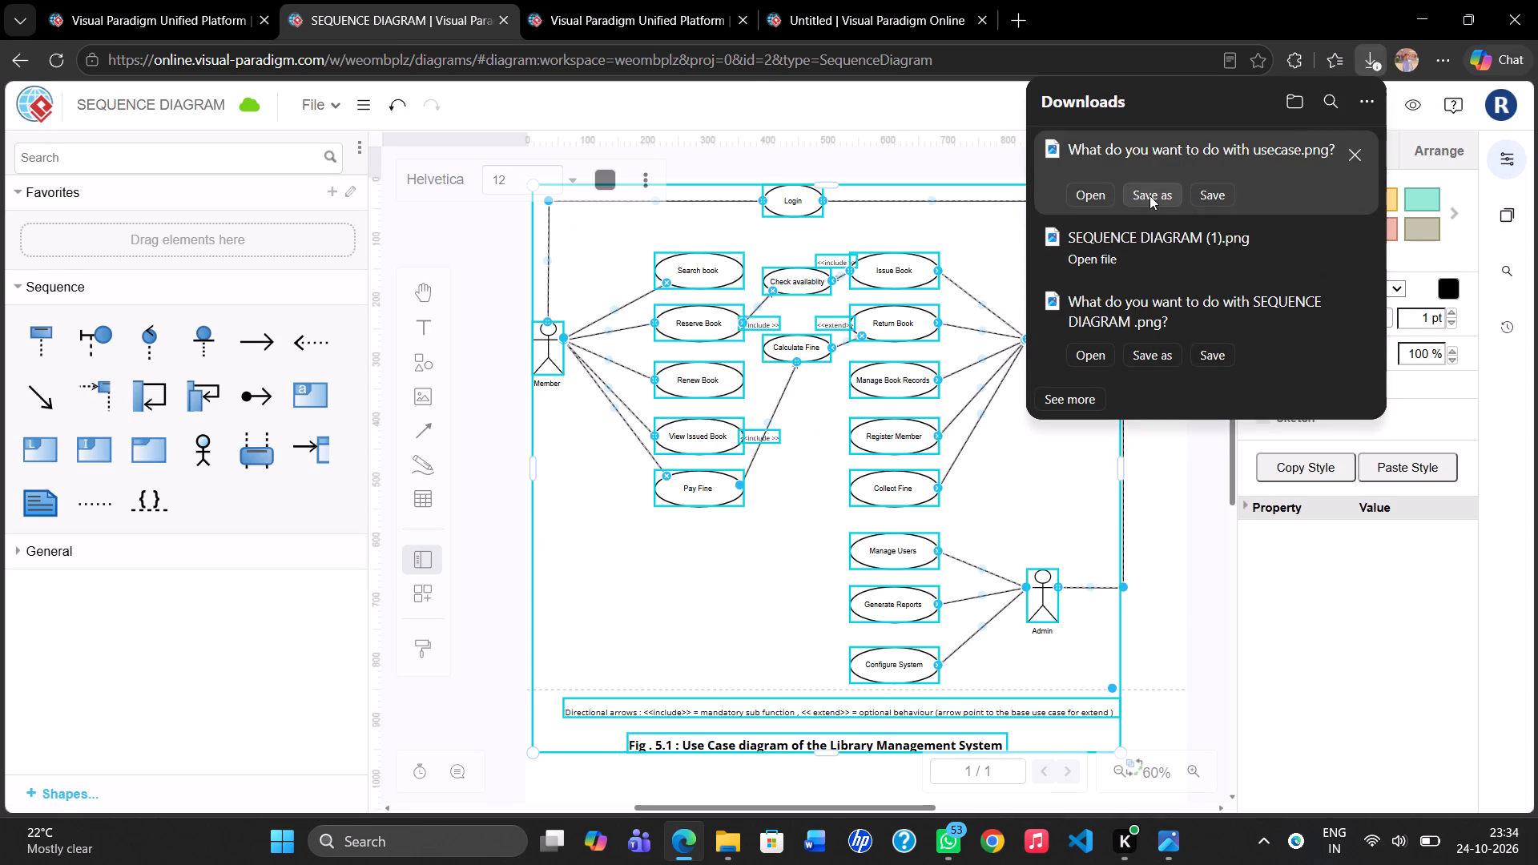
key(BackSpace)
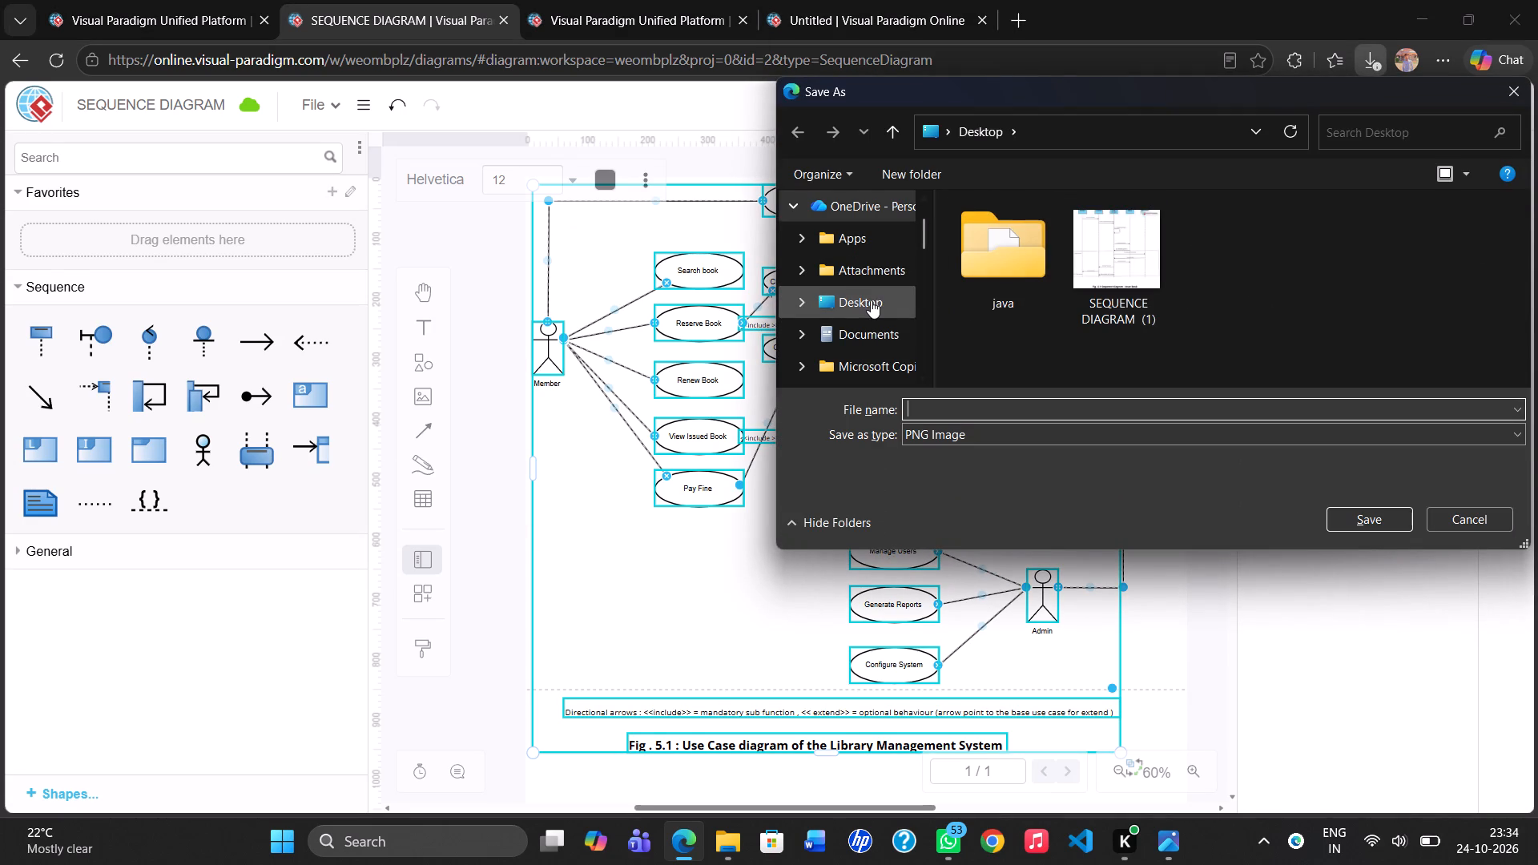
click(871, 300)
text(use)
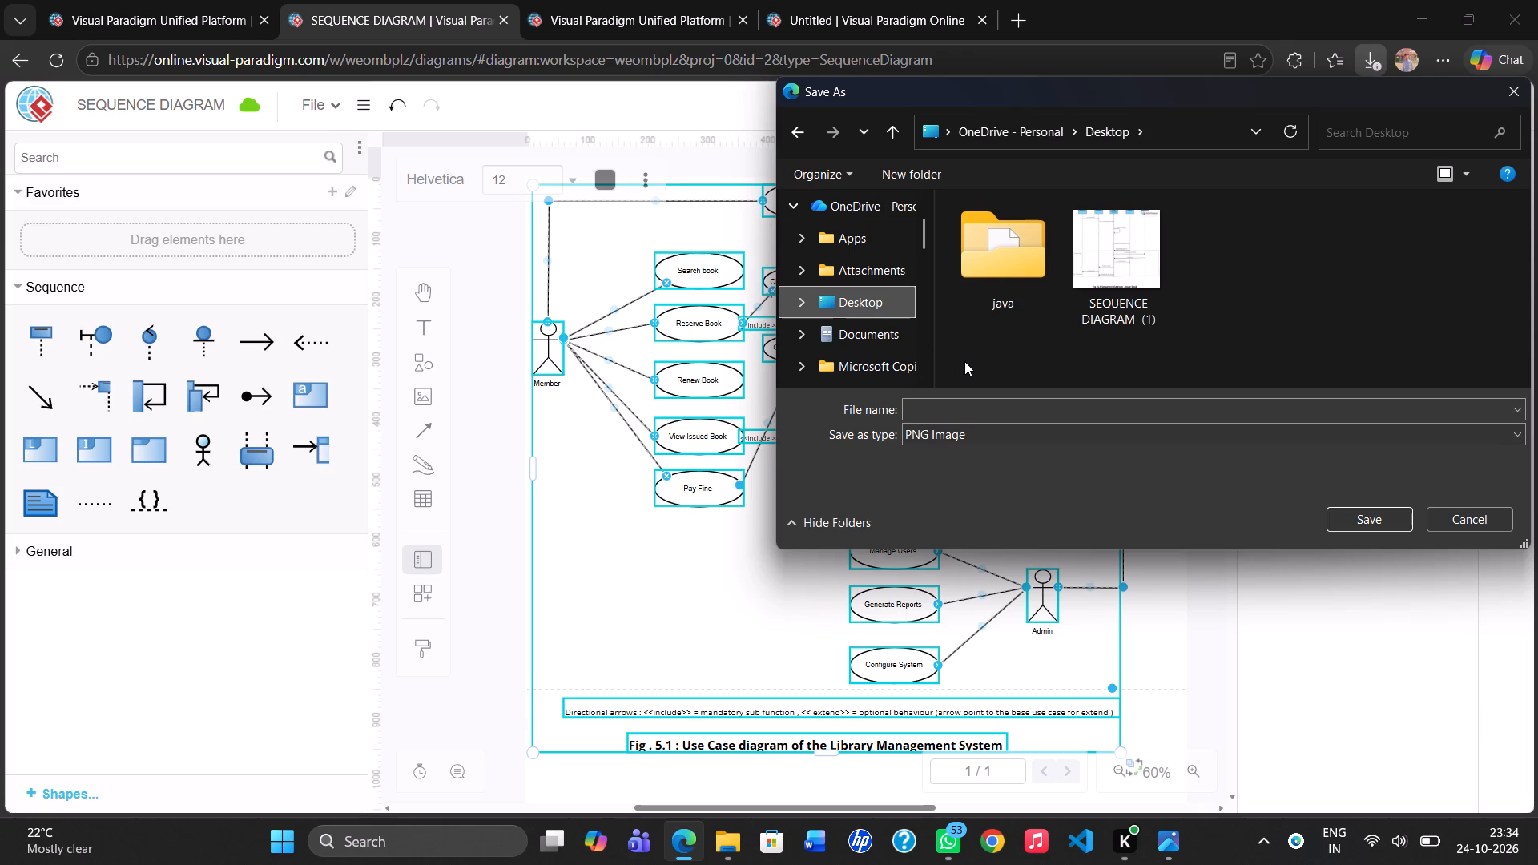
key(space)
click(951, 412)
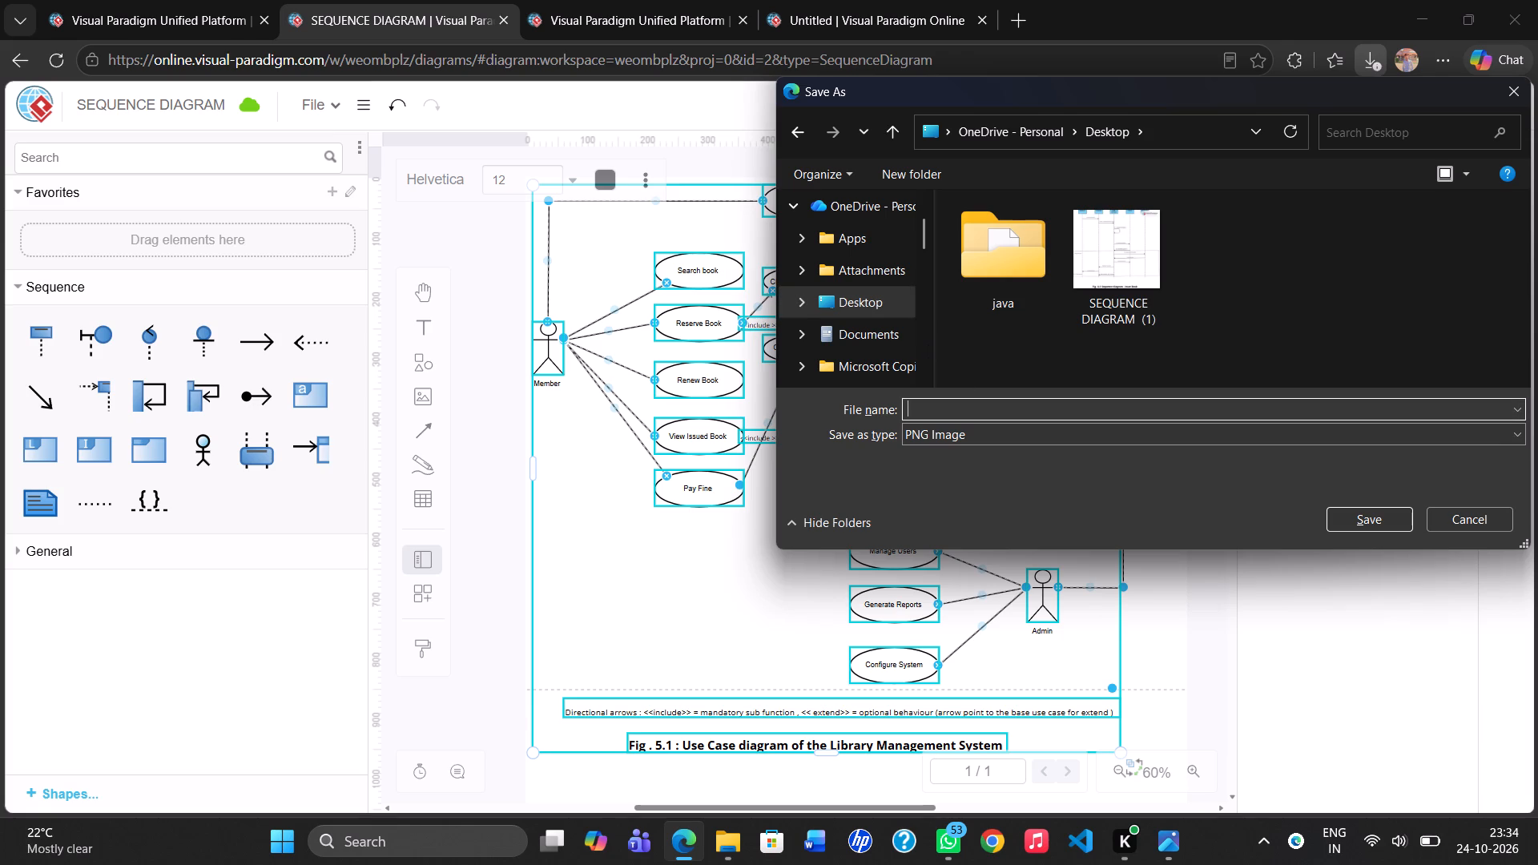
text(usecase)
key(space)
key(Return)
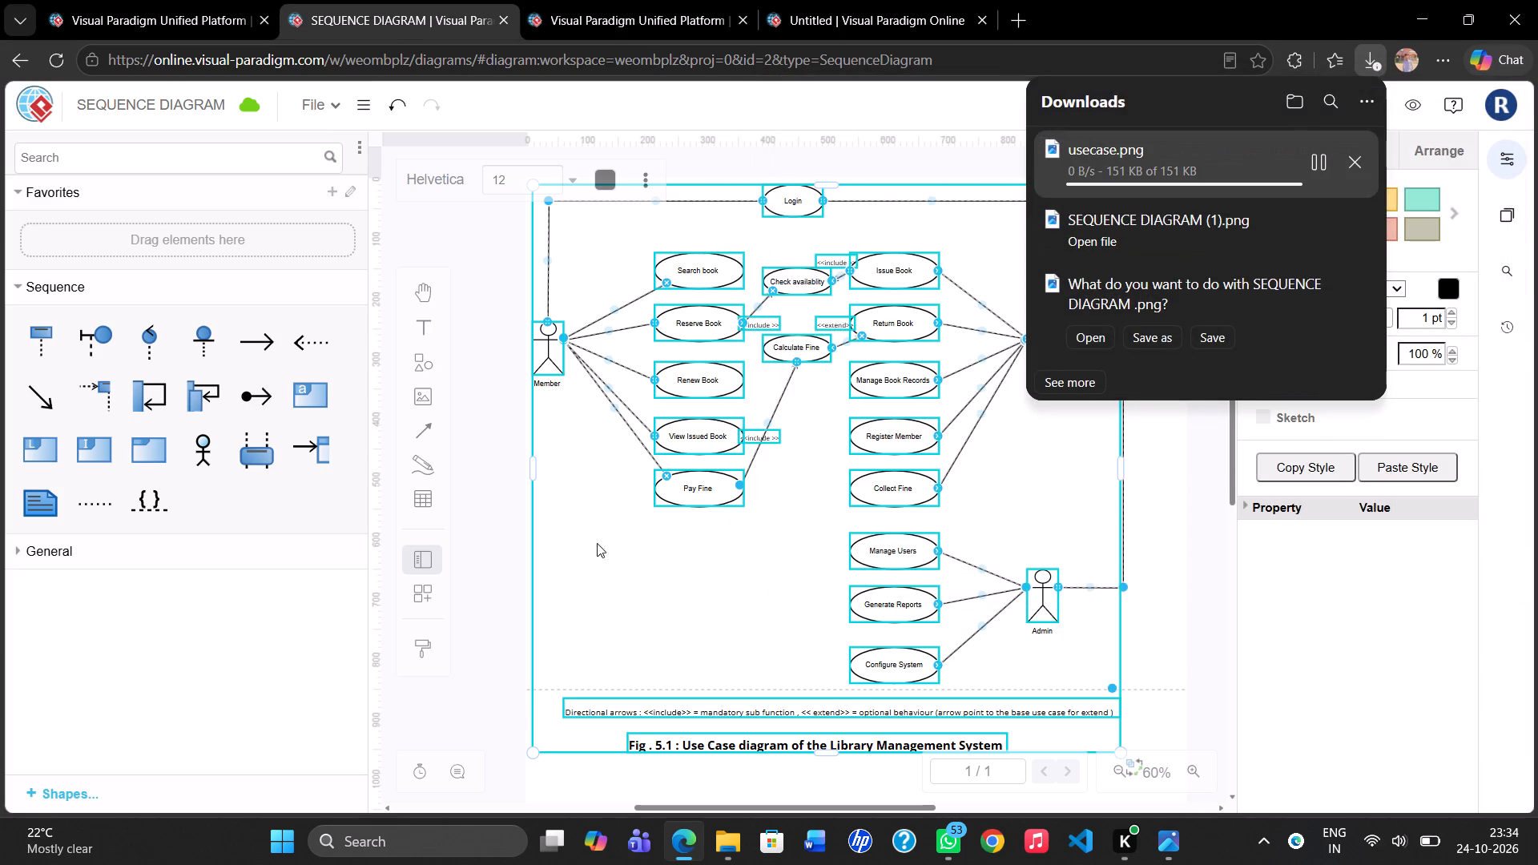
Delete the entire Library Management System use case diagram from the canvas, leaving it blank.
click(670, 563)
key(ctrl+a)
key(equal)
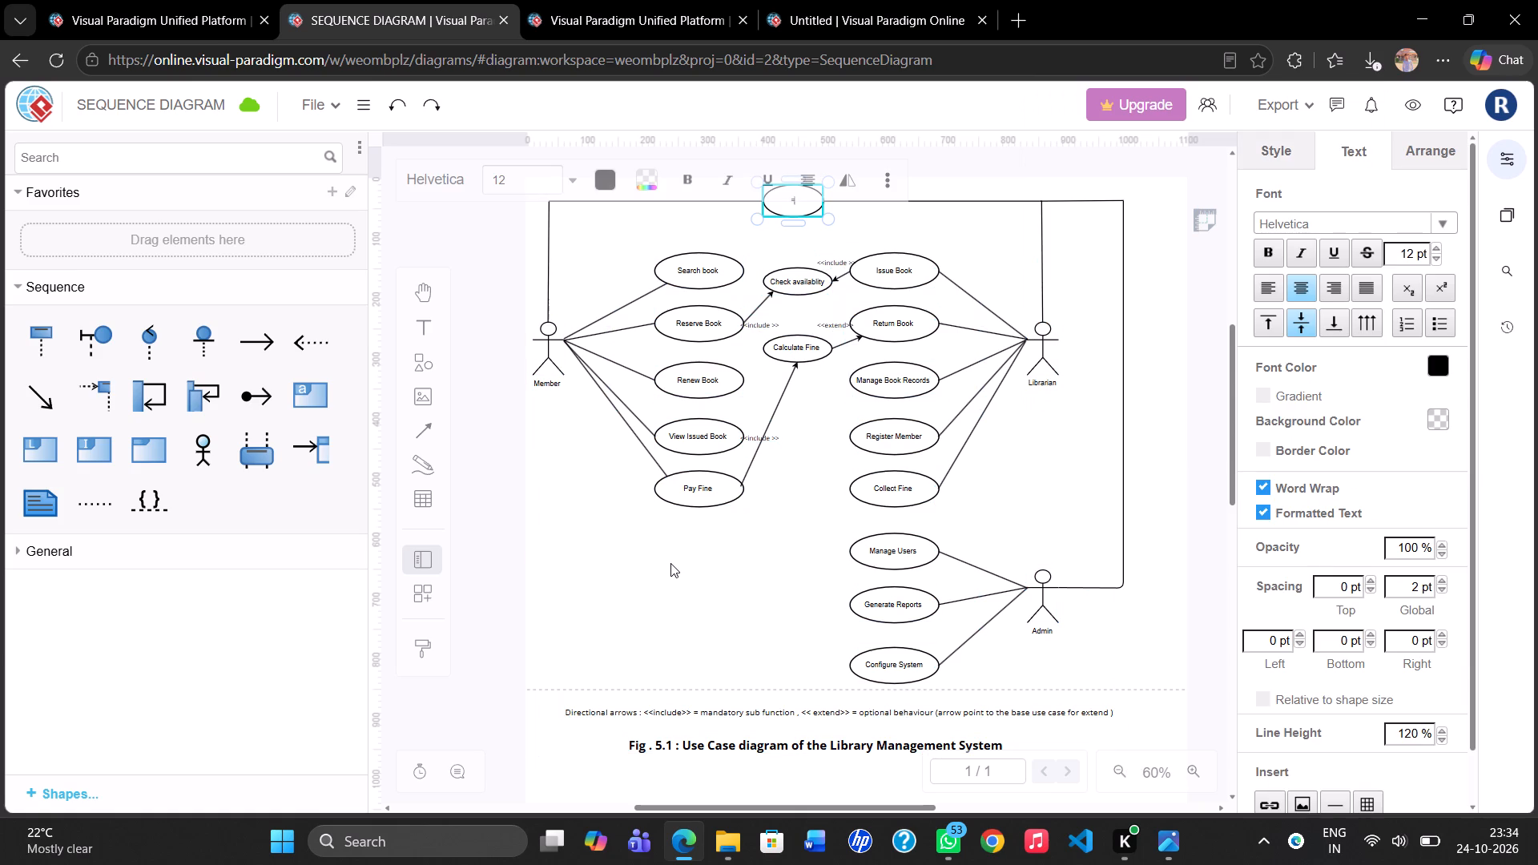
key(ctrl+a)
key(ctrl+a)
click(697, 589)
key(ctrl+a)
key(BackSpace)
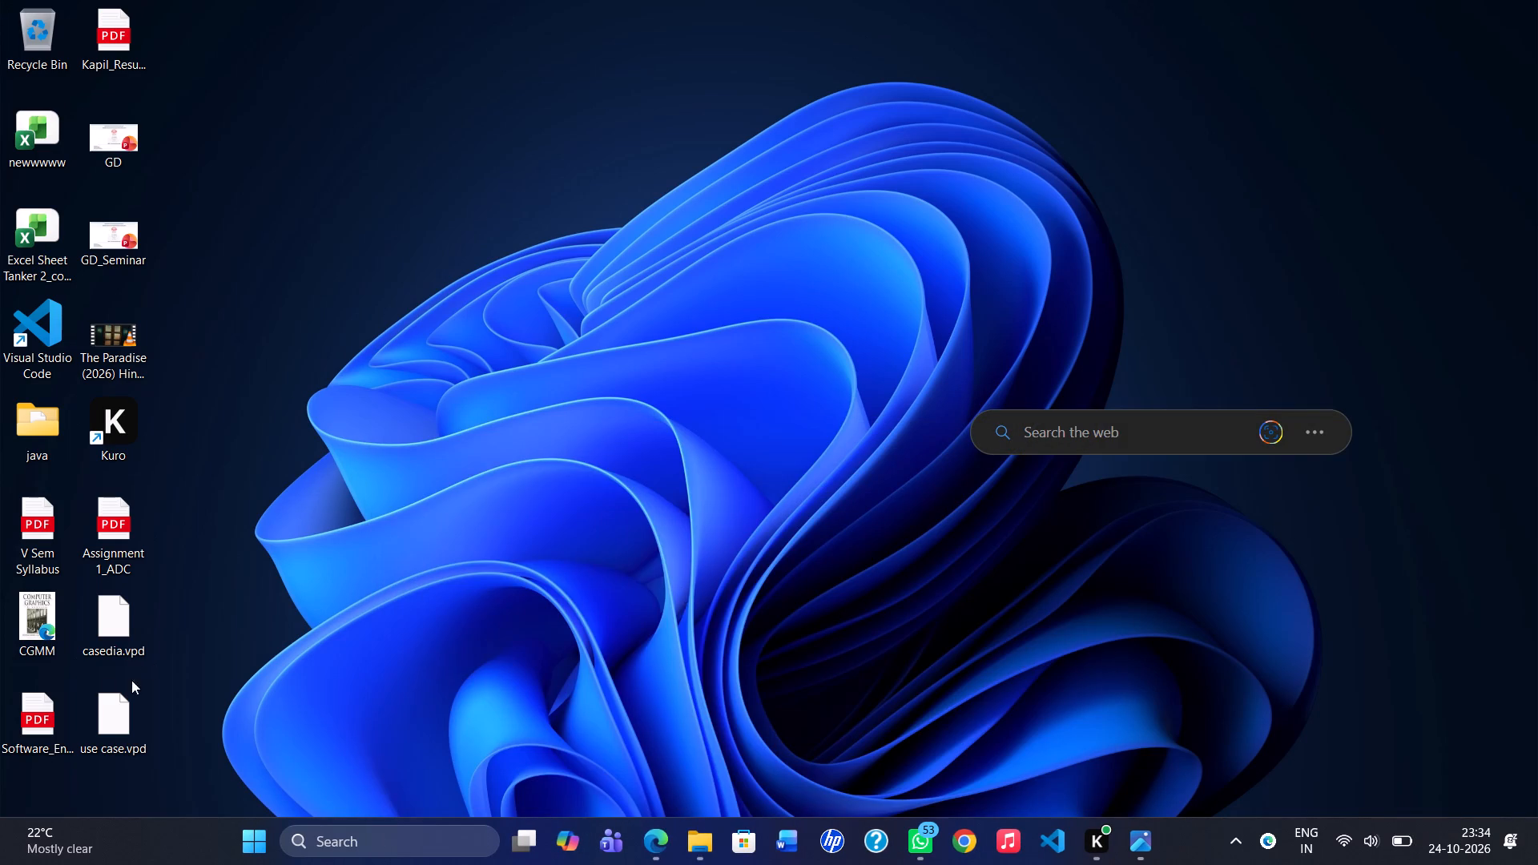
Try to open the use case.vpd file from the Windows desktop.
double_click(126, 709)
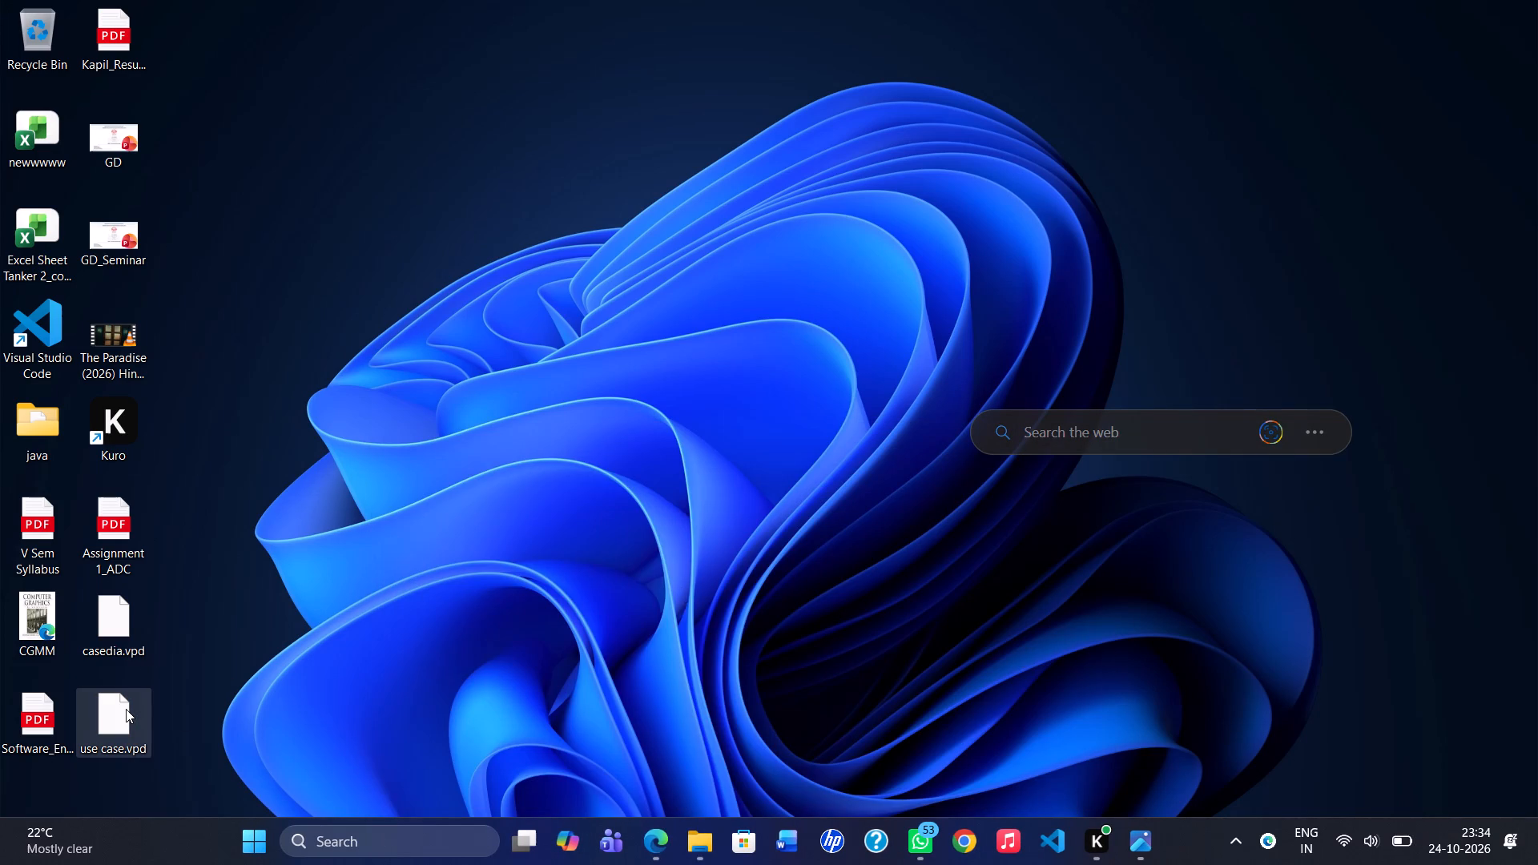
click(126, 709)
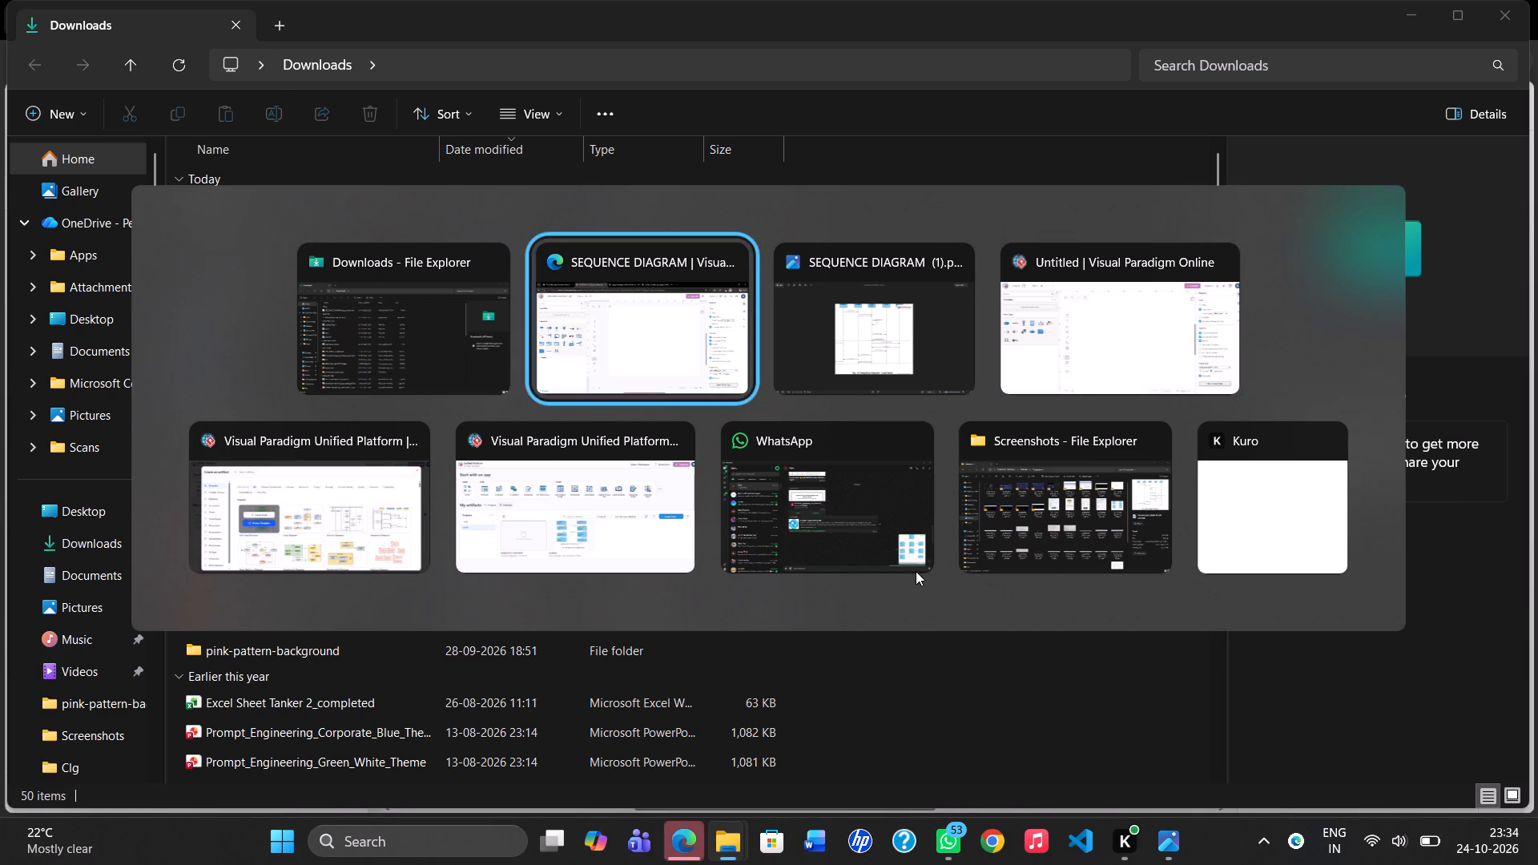
Open the saved usecase.png to check the exported diagram, and return to the blank canvas.
click(1366, 56)
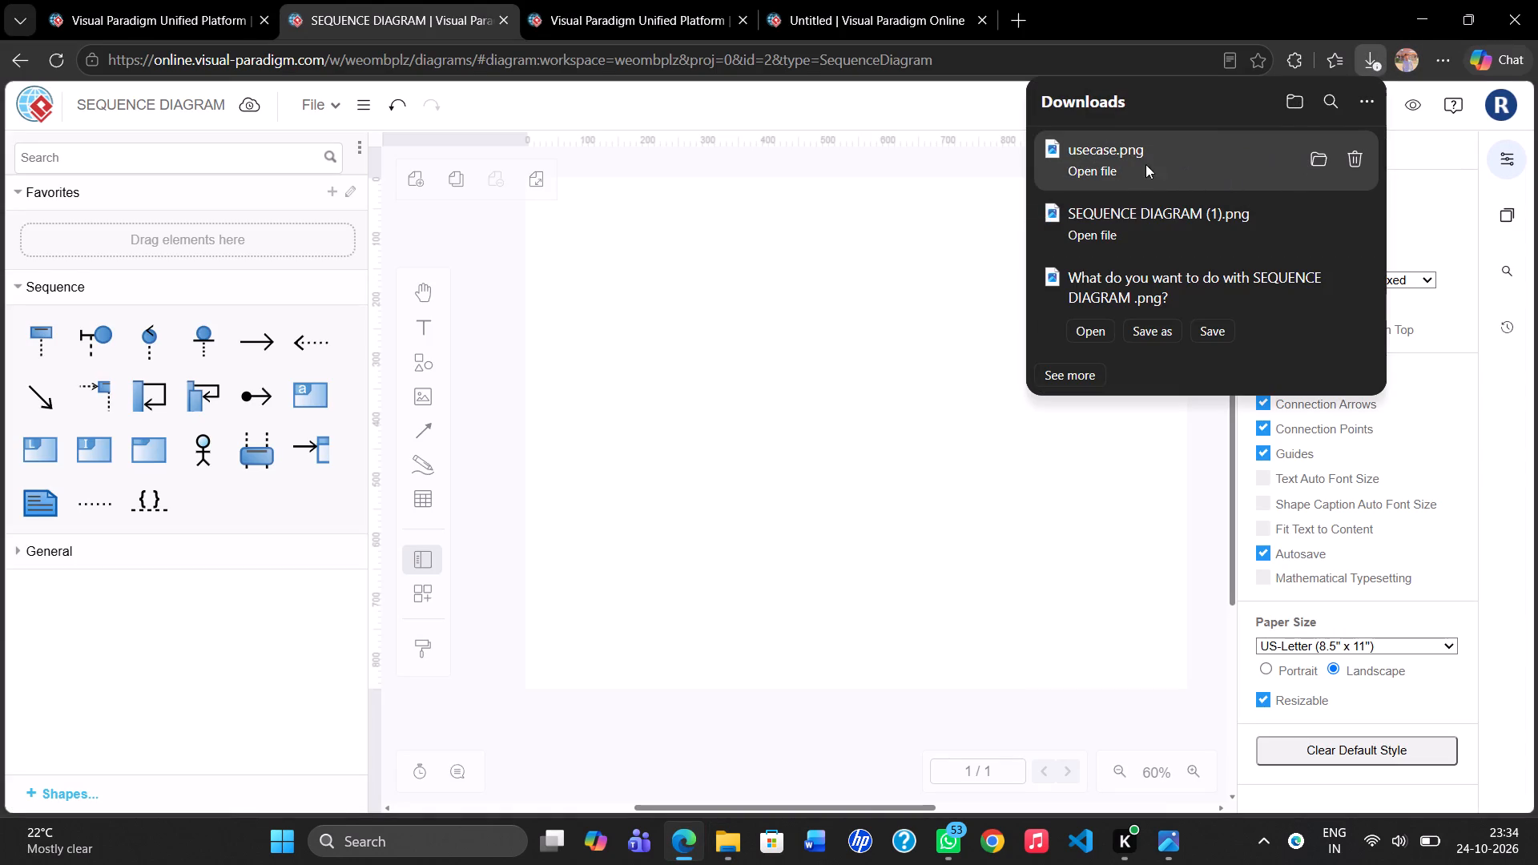
click(1103, 168)
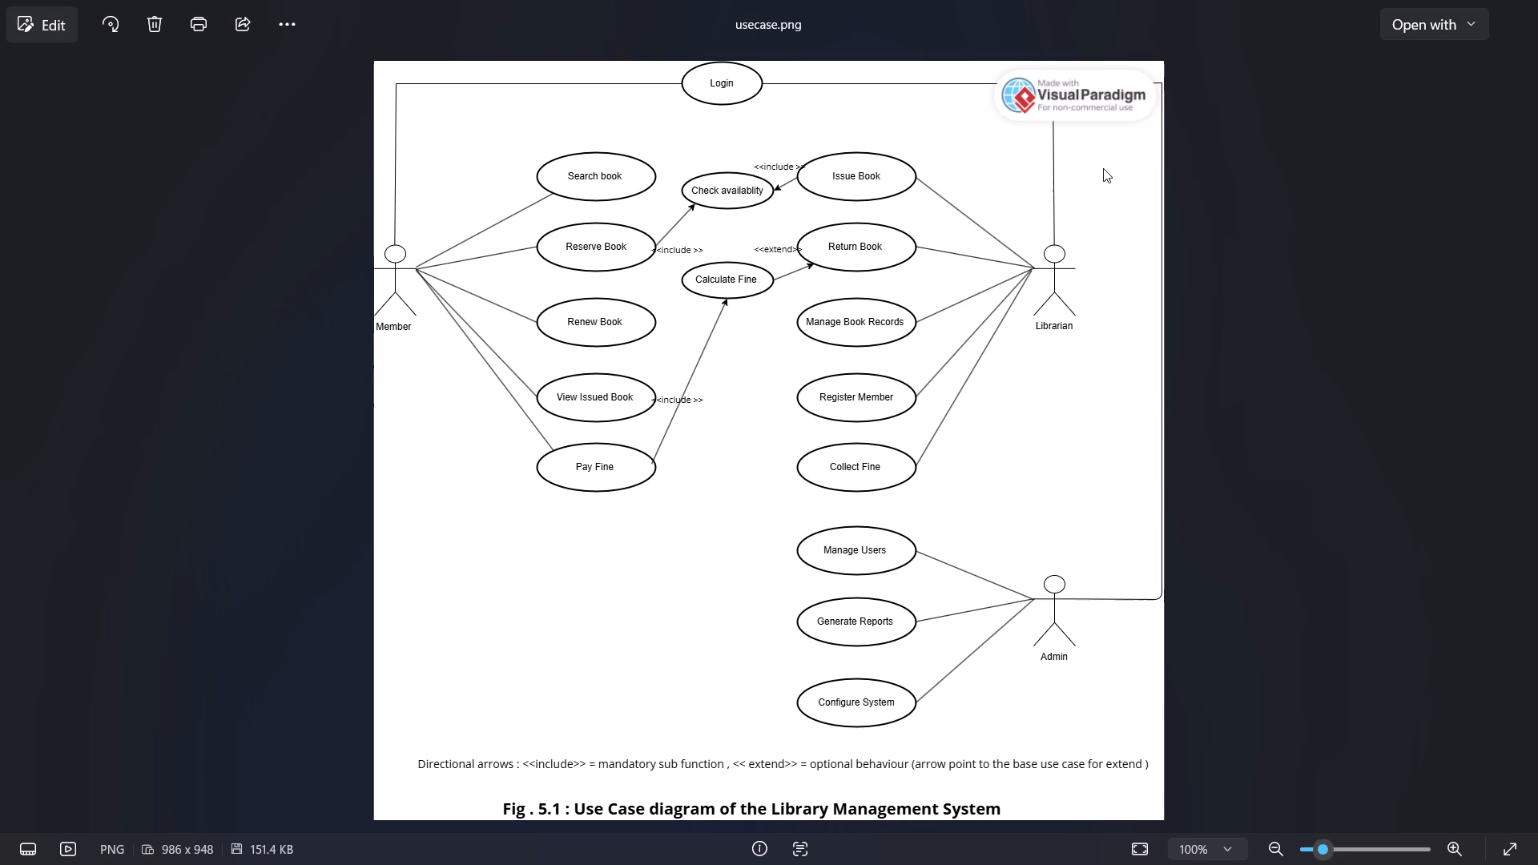
key(alt+Tab)
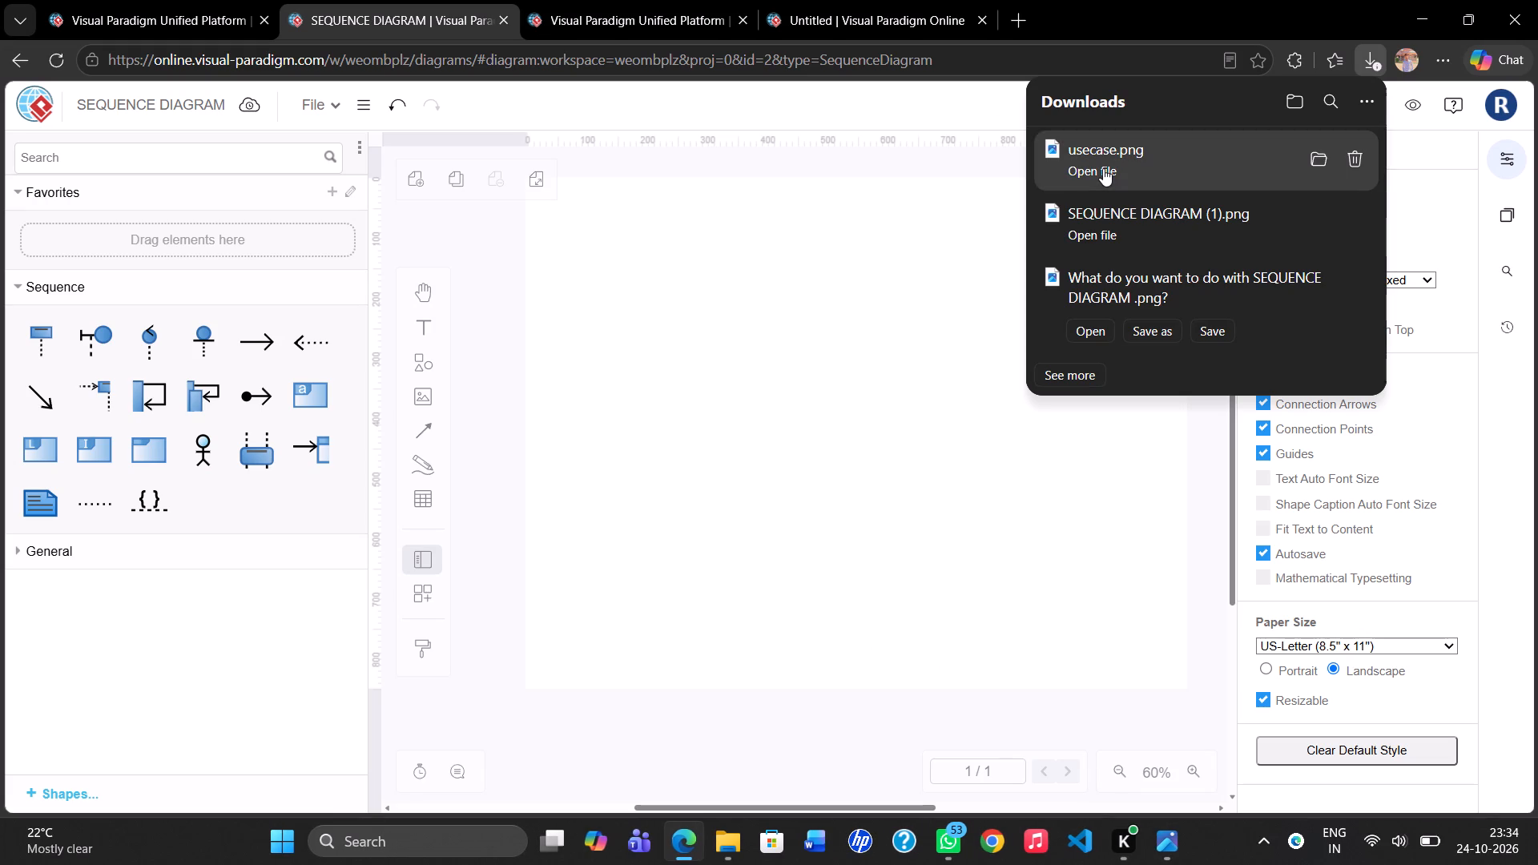
click(803, 334)
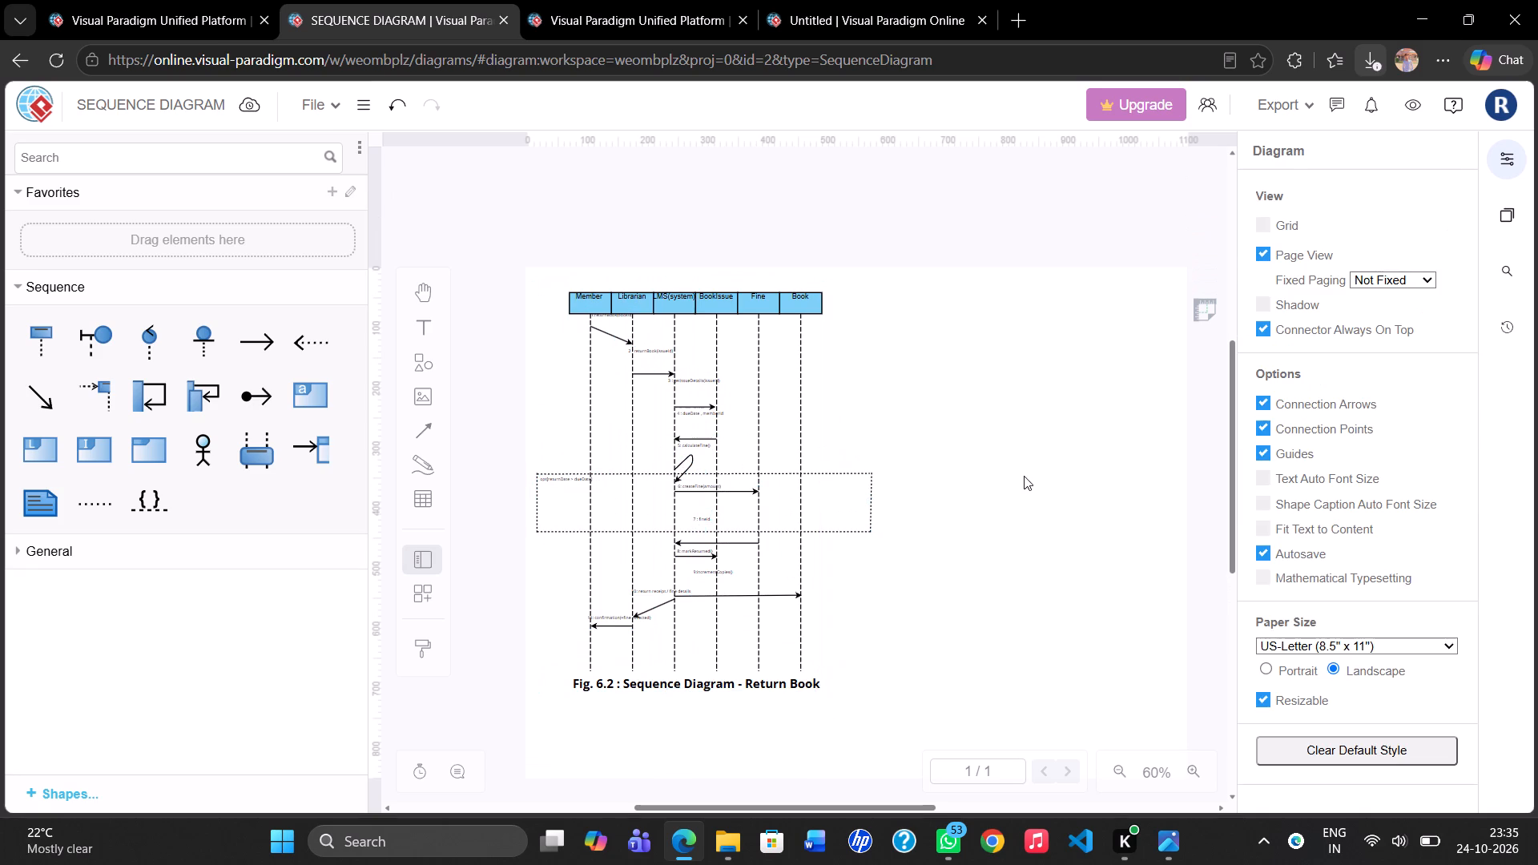
Straighten the slanted message 10 return receipt arrow by raising its arrowhead on the Librarian lifeline and adjusting its start on LMS(system).
scroll(940, 452, up, 1)
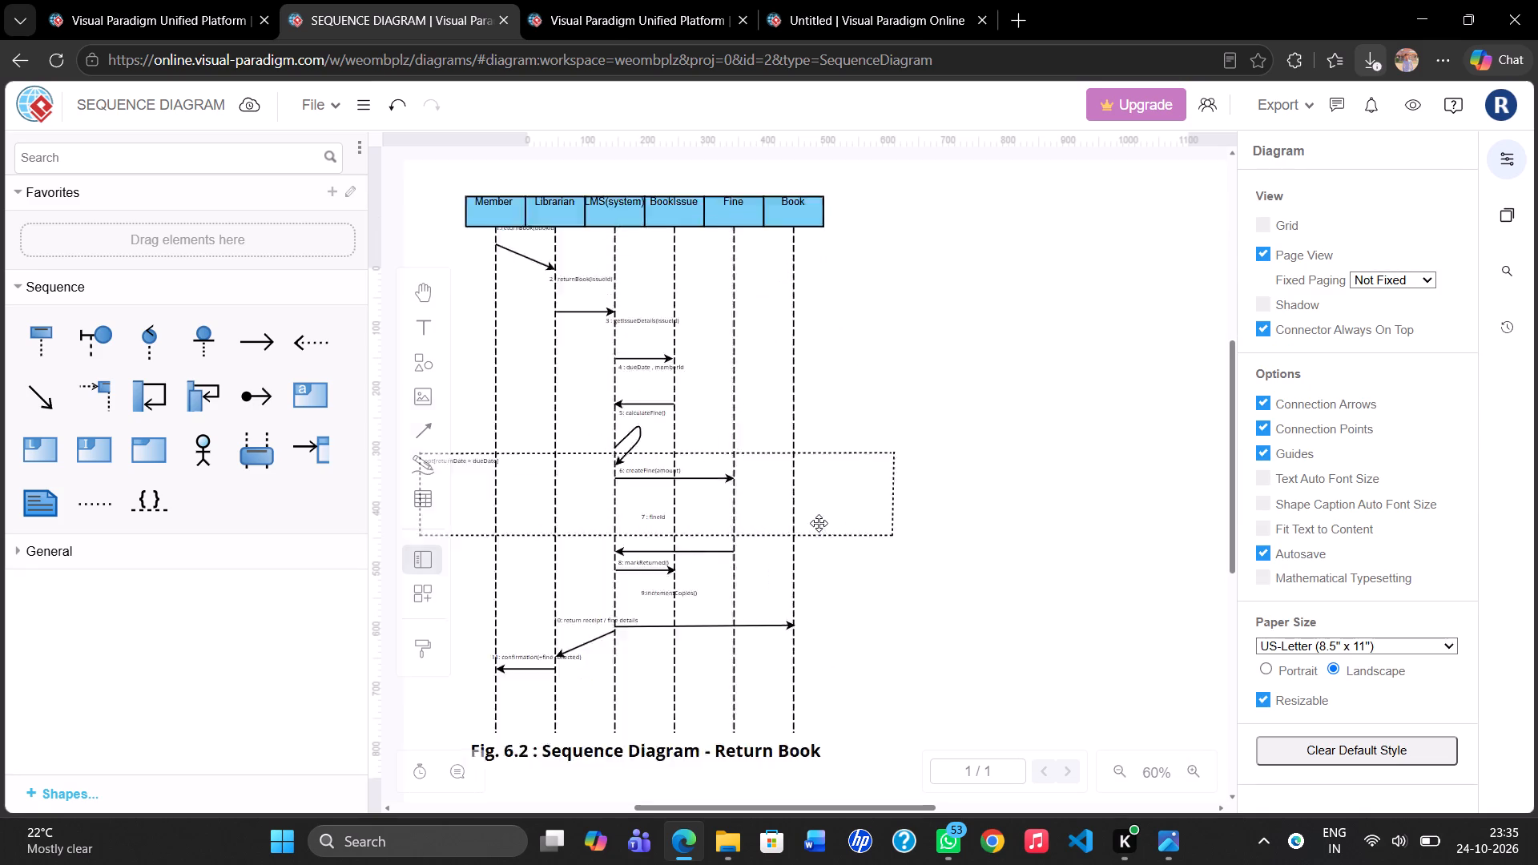
scroll(819, 523, right, 6)
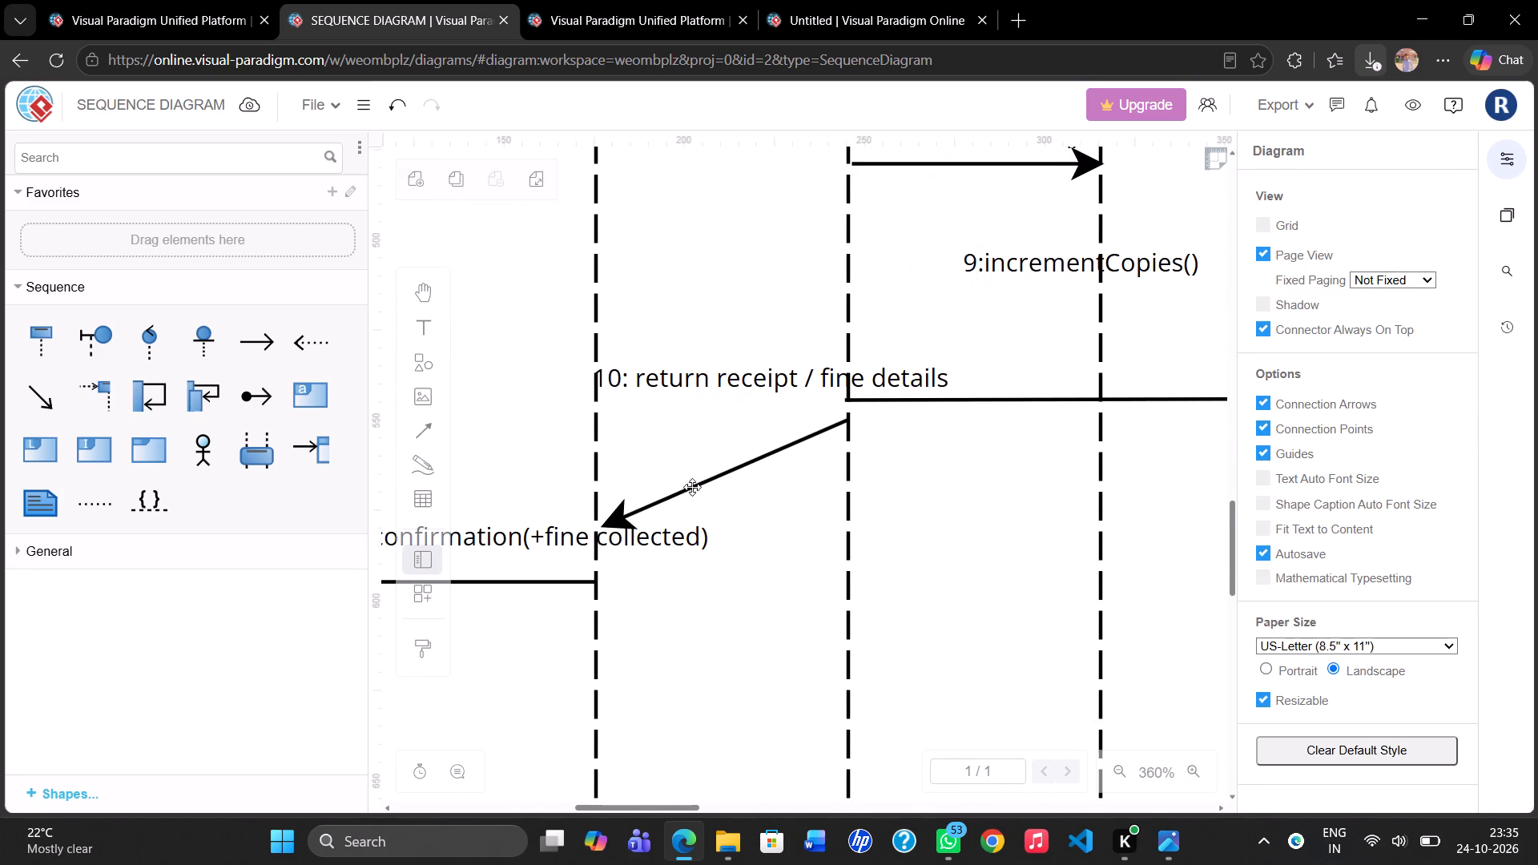
click(695, 483)
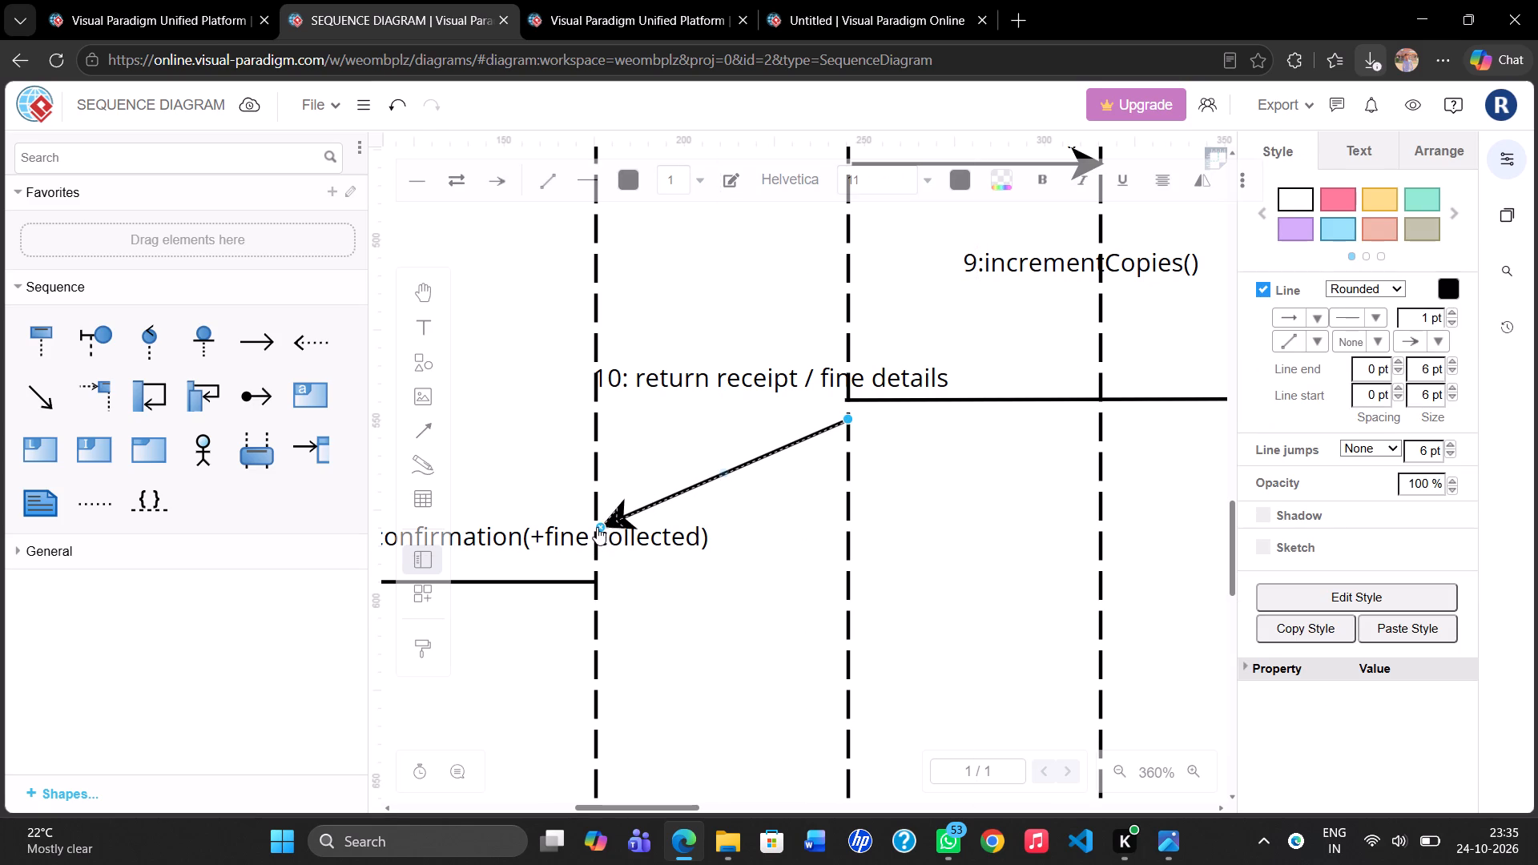
drag(601, 527, 595, 391)
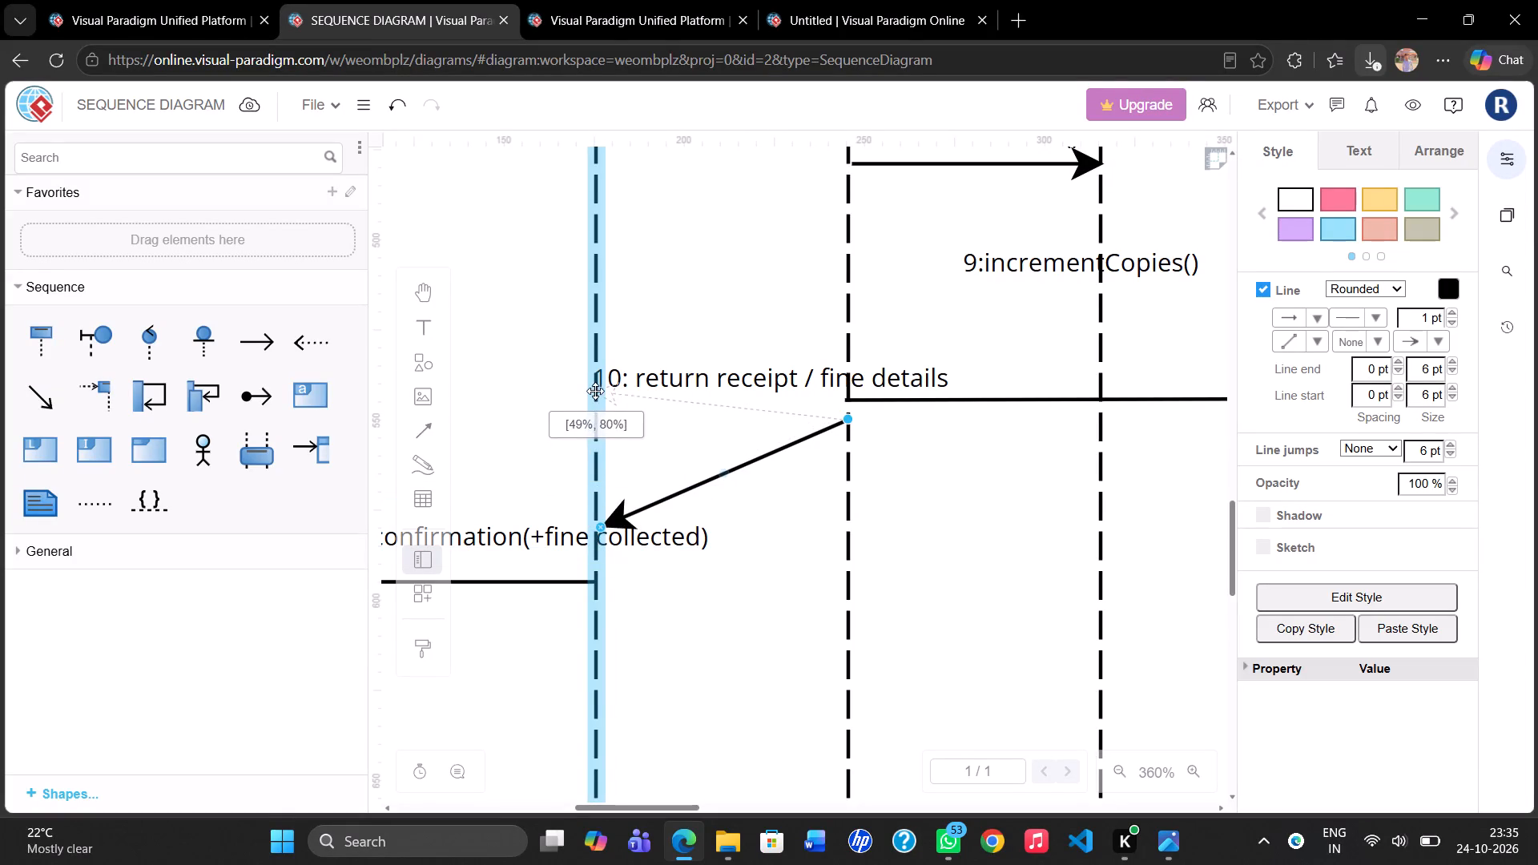
drag(595, 391, 600, 424)
scroll(600, 424, right, 3)
scroll(600, 424, left, 1)
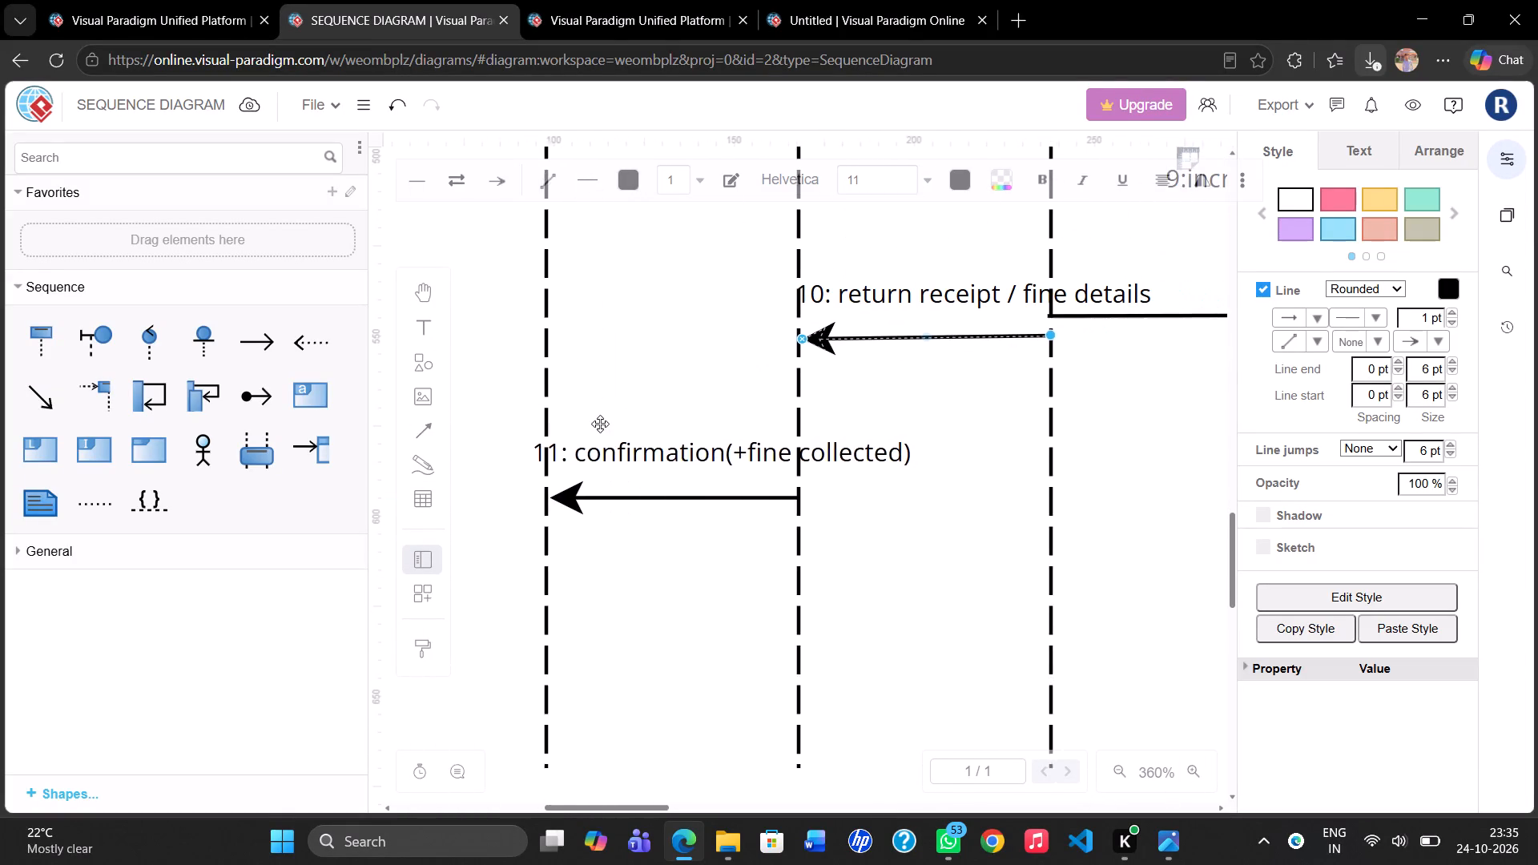
scroll(600, 424, left, 2)
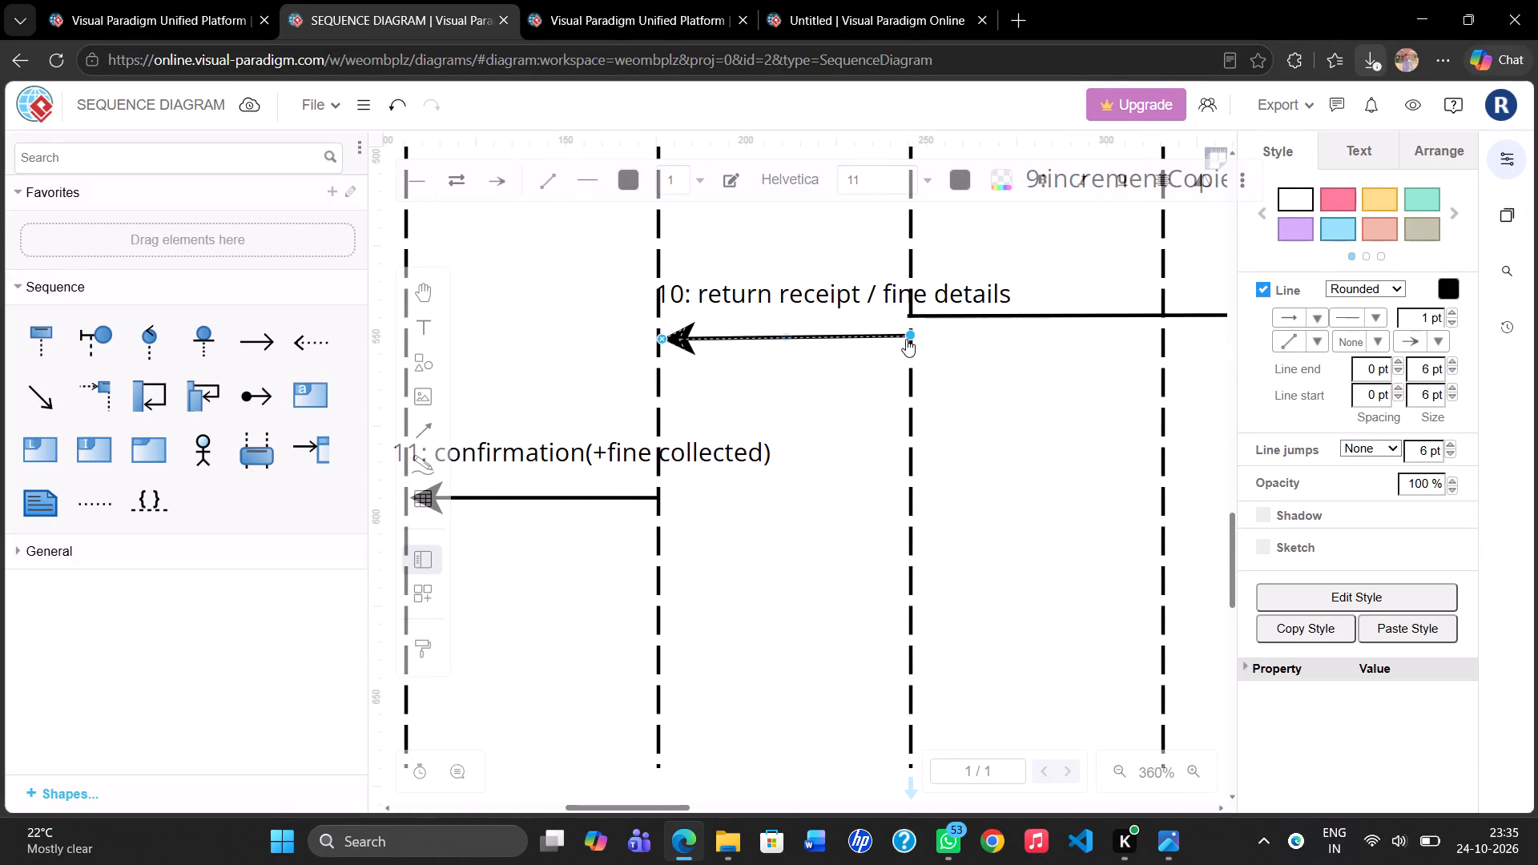
drag(910, 335, 910, 344)
scroll(910, 344, left, 7)
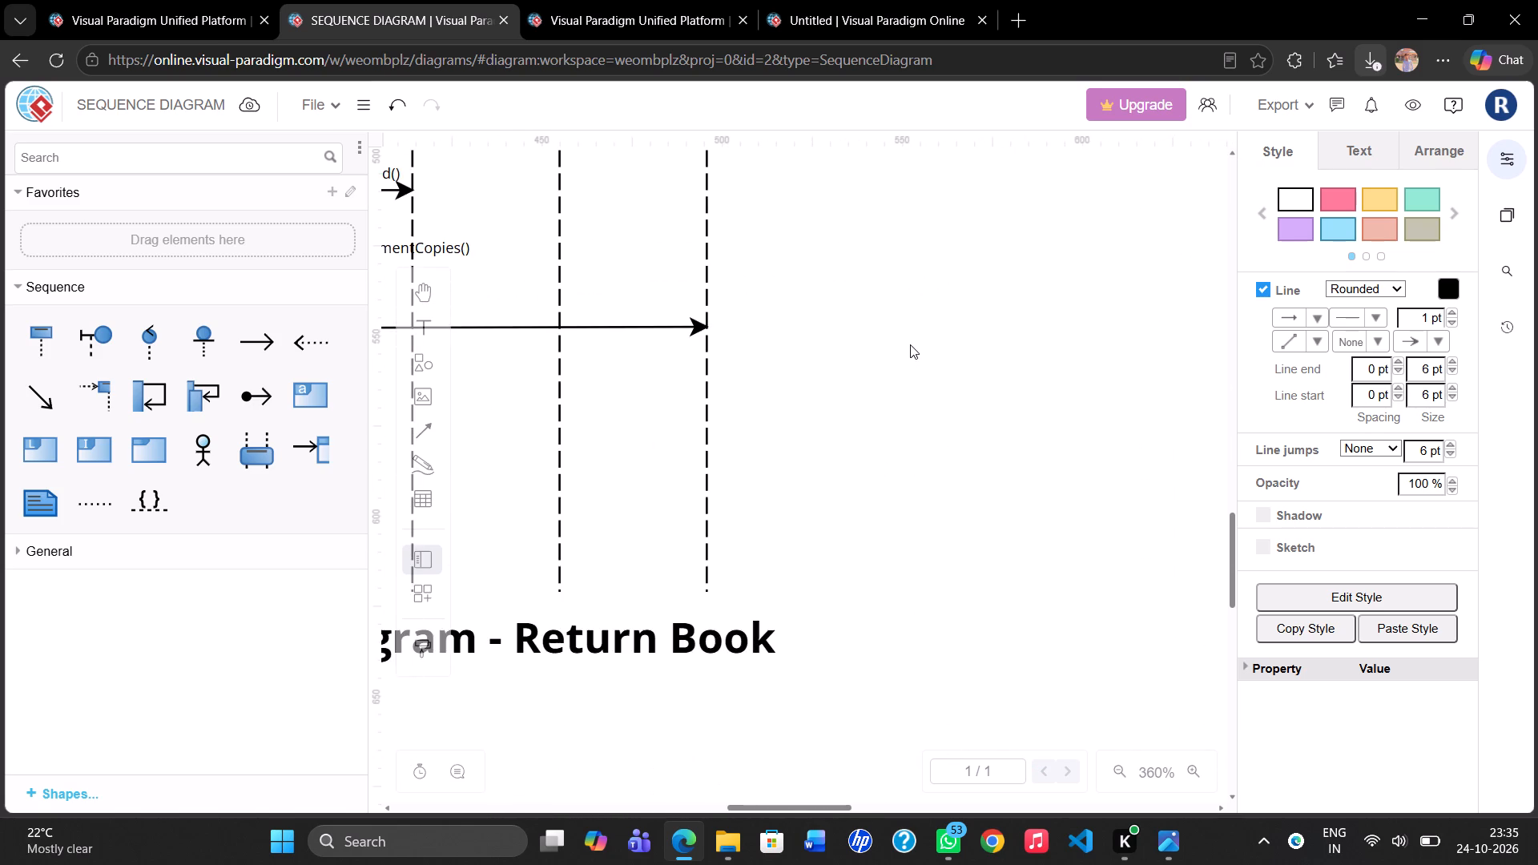
Move the 9:incrementCopies() label down onto the long arrow to the Book lifeline, clear of the message 10 text.
scroll(910, 344, right, 3)
scroll(910, 344, up, 1)
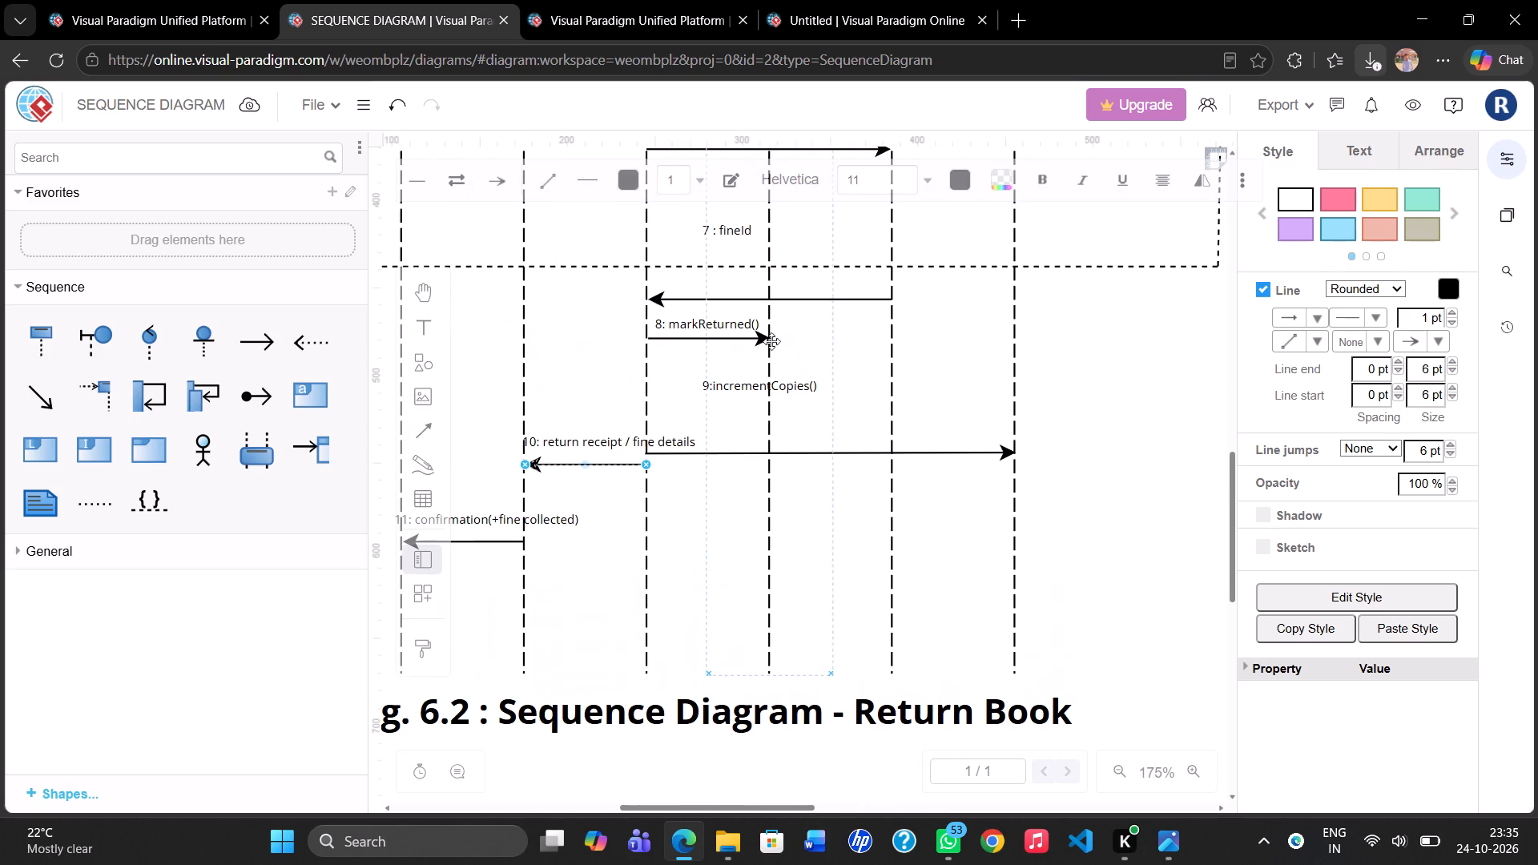
drag(787, 385, 803, 432)
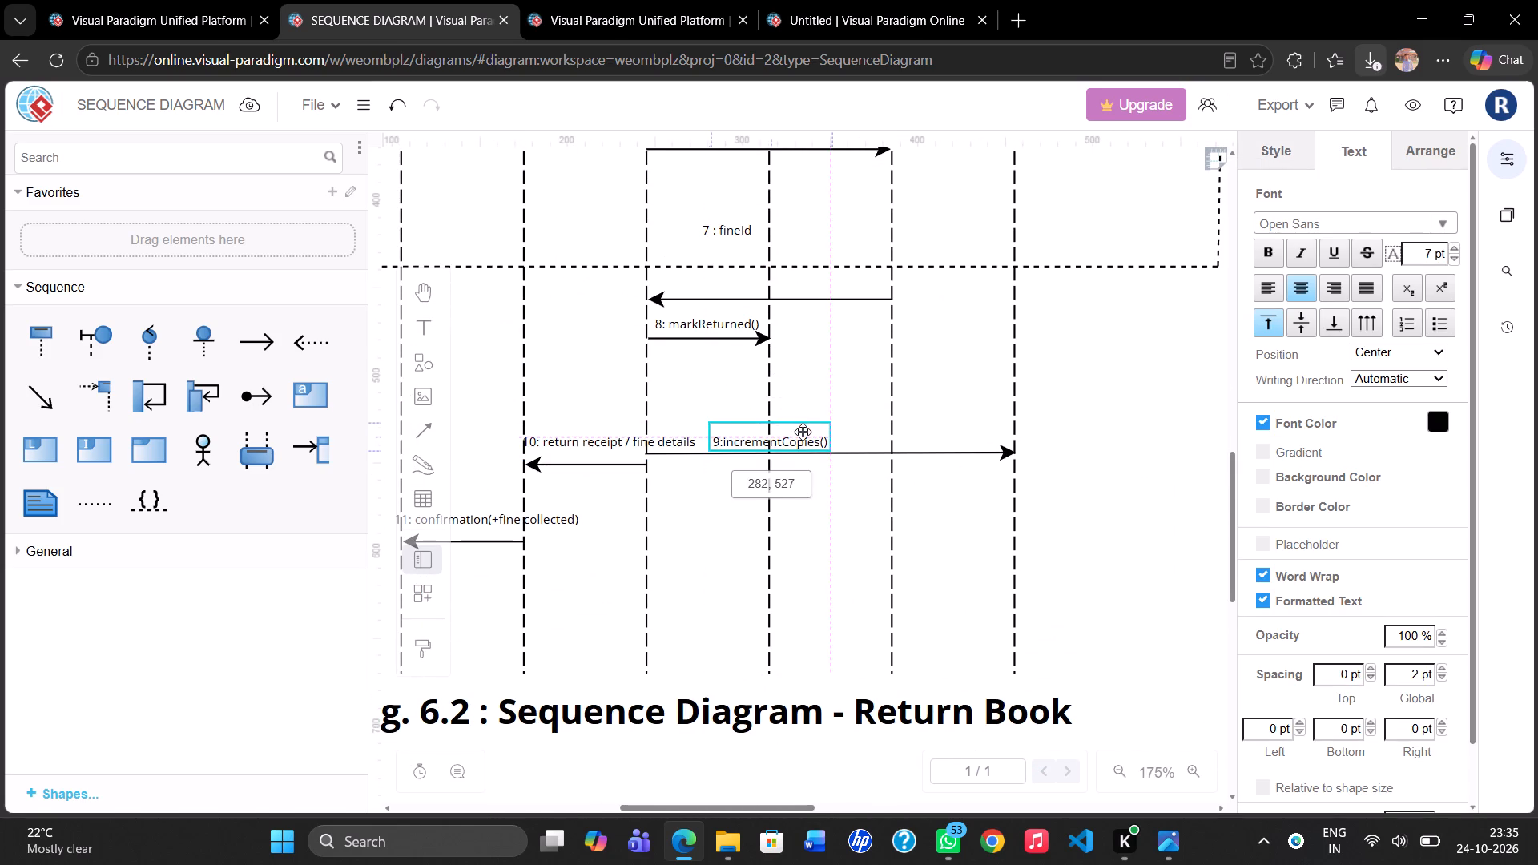
drag(803, 432, 818, 429)
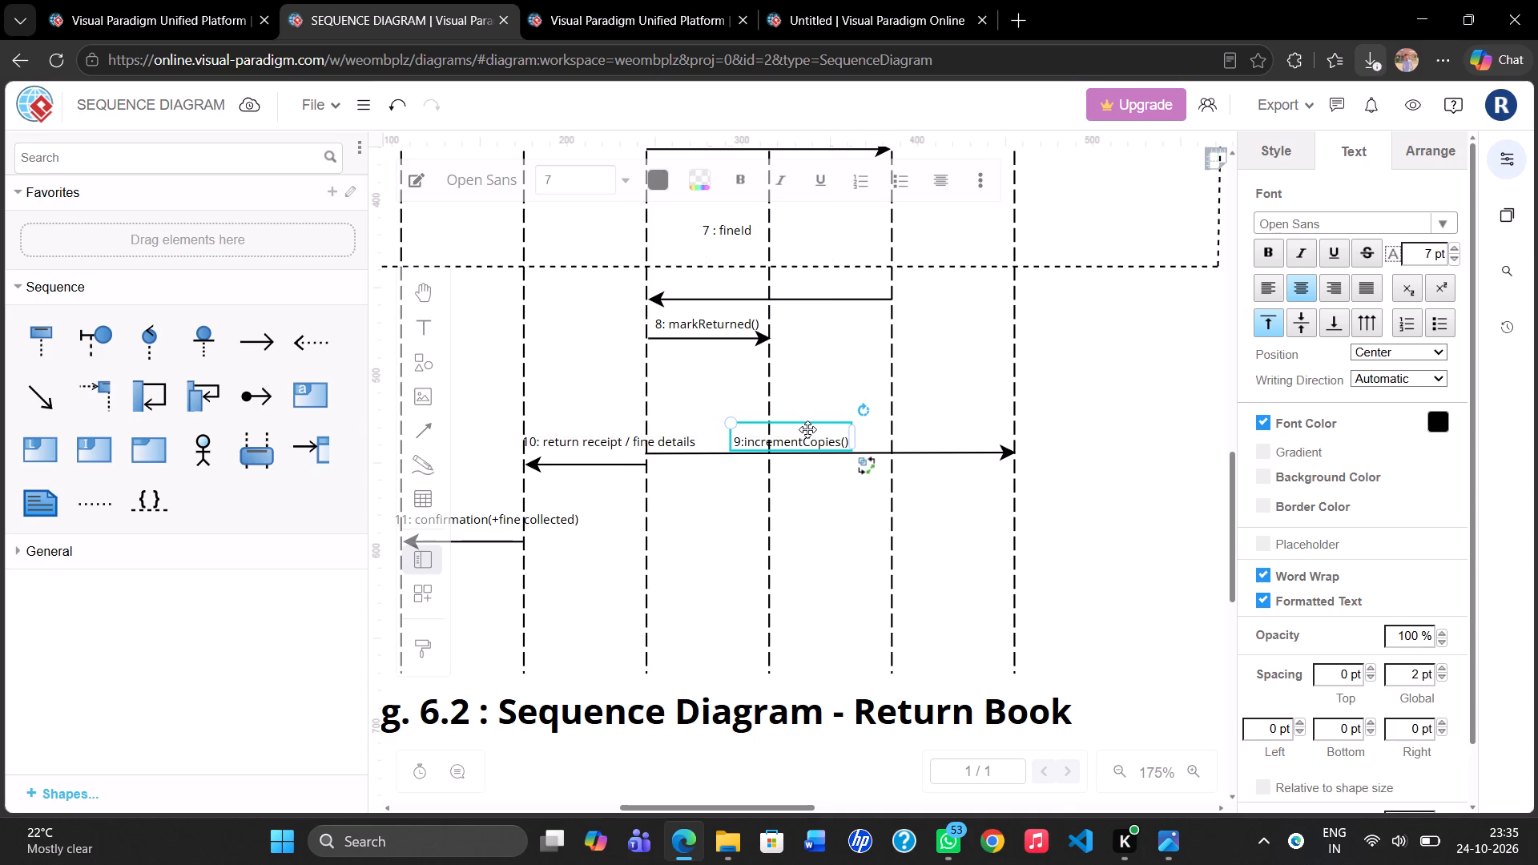
Lower both ends of the message 10 return receipt arrow between LMS(system) and Librarian, keeping it level below the message 9 arrow.
drag(621, 463, 618, 469)
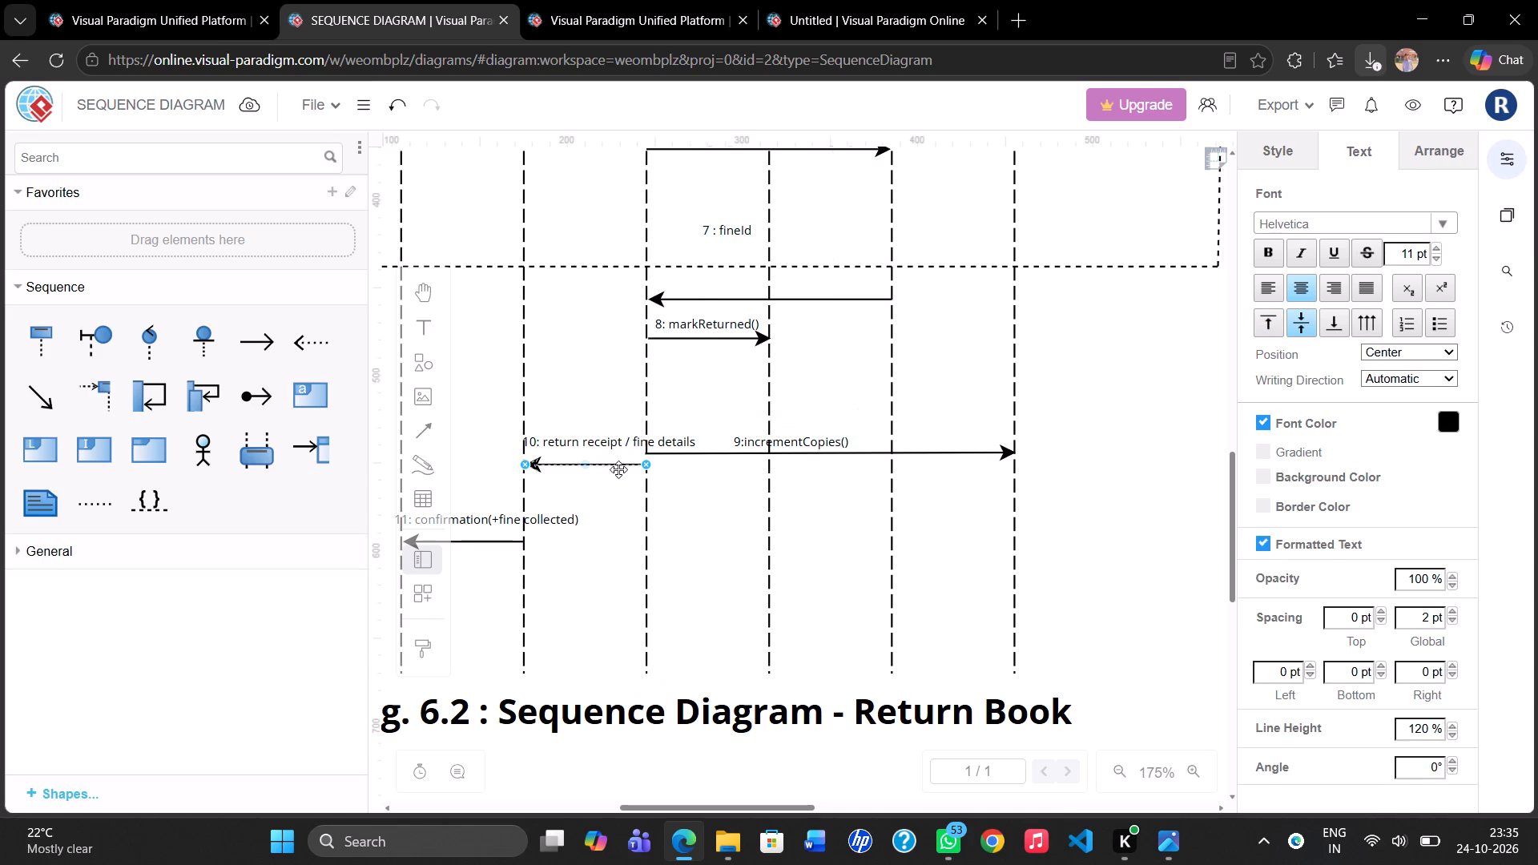
drag(618, 469, 618, 478)
drag(645, 461, 644, 467)
drag(644, 467, 644, 493)
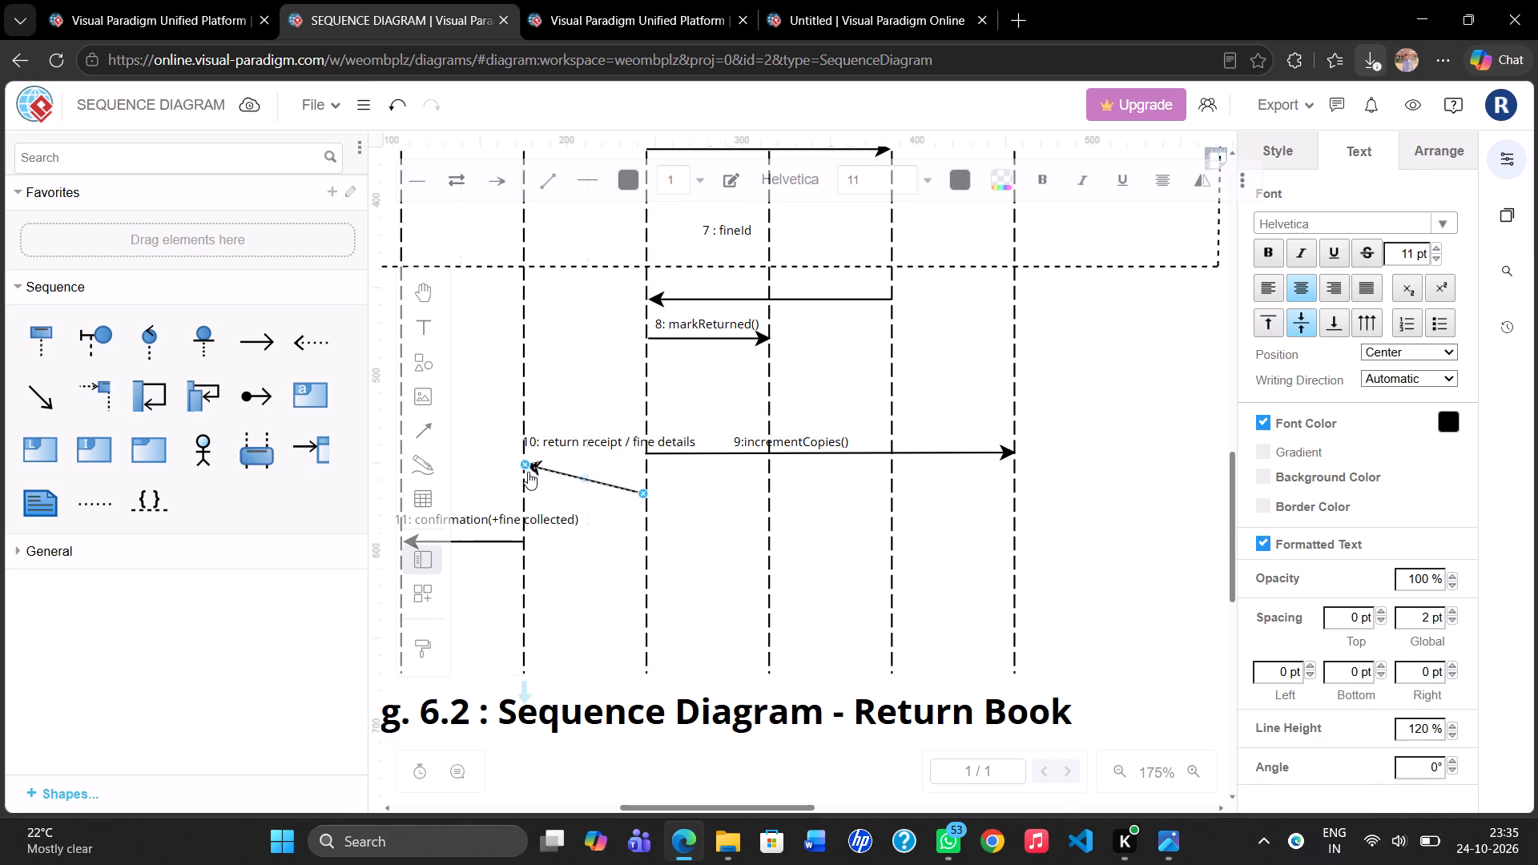
drag(527, 469, 528, 495)
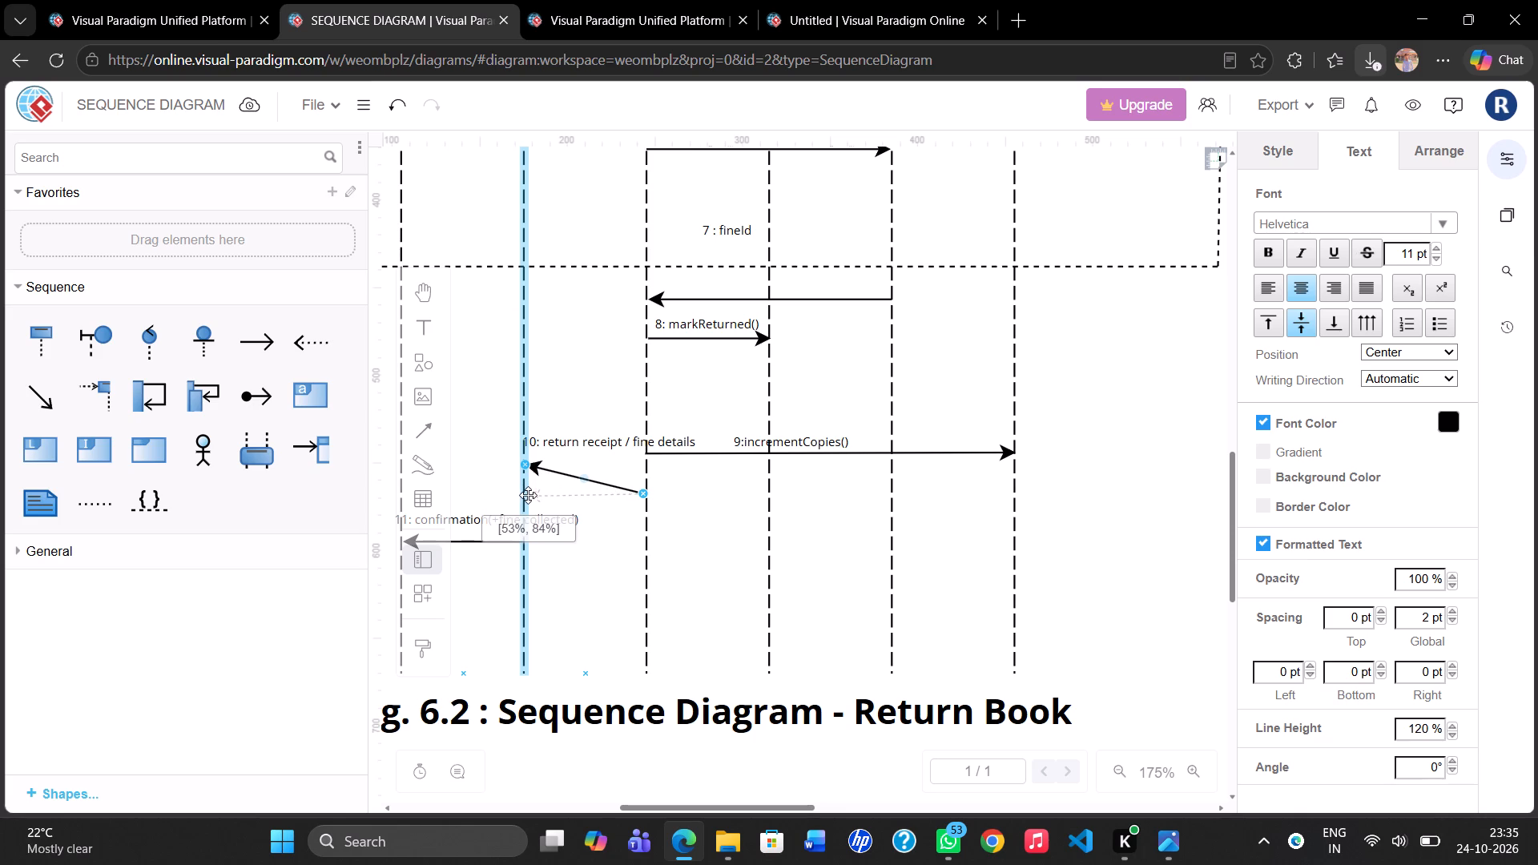
drag(528, 495, 524, 493)
Move the 10: return receipt / fine details label down to sit just above its lowered arrow.
drag(608, 442, 601, 461)
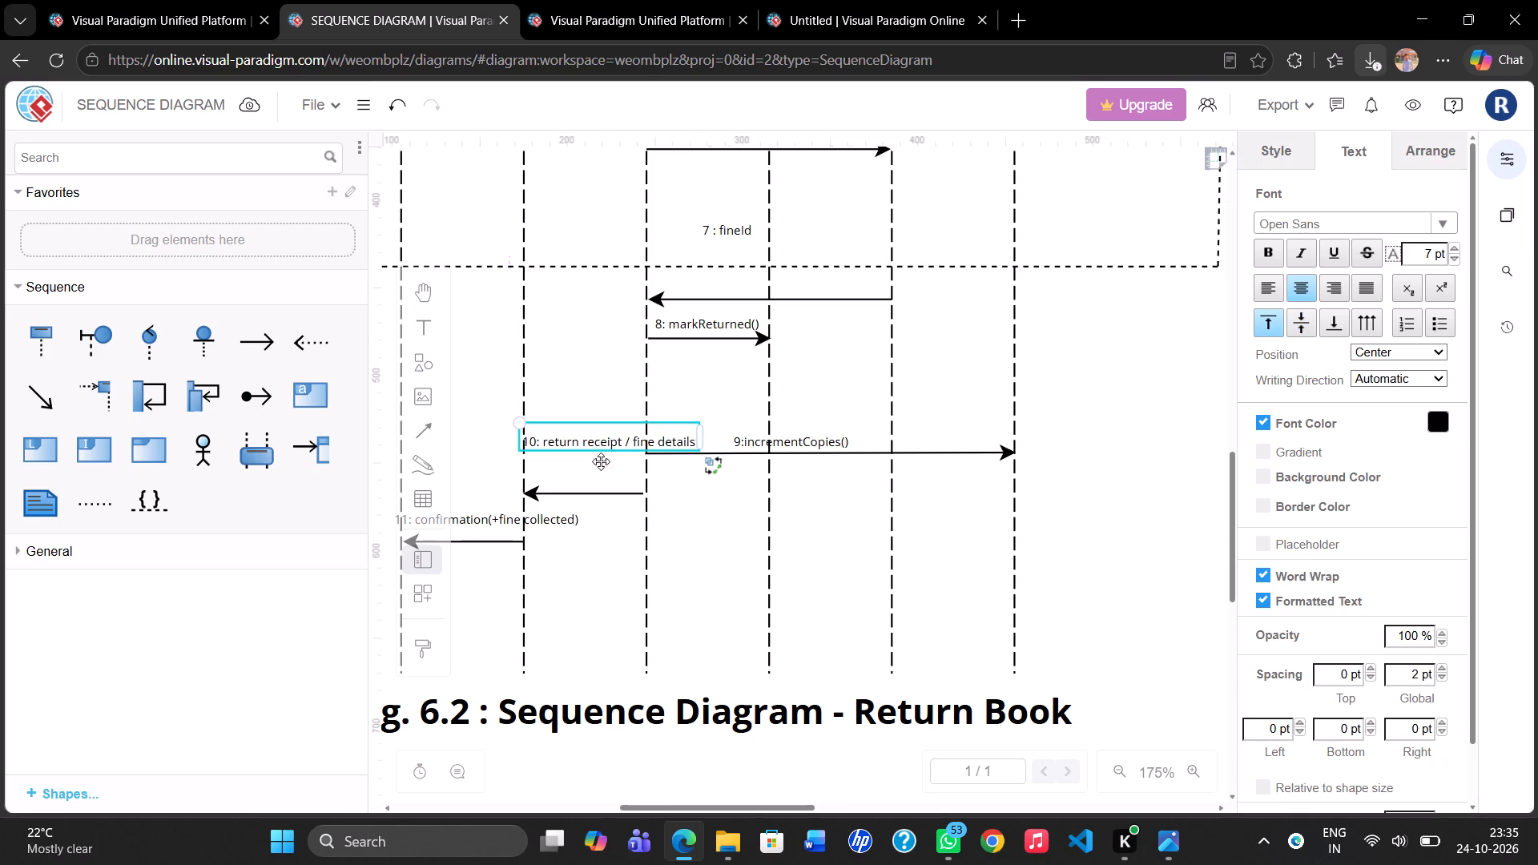
drag(601, 461, 593, 483)
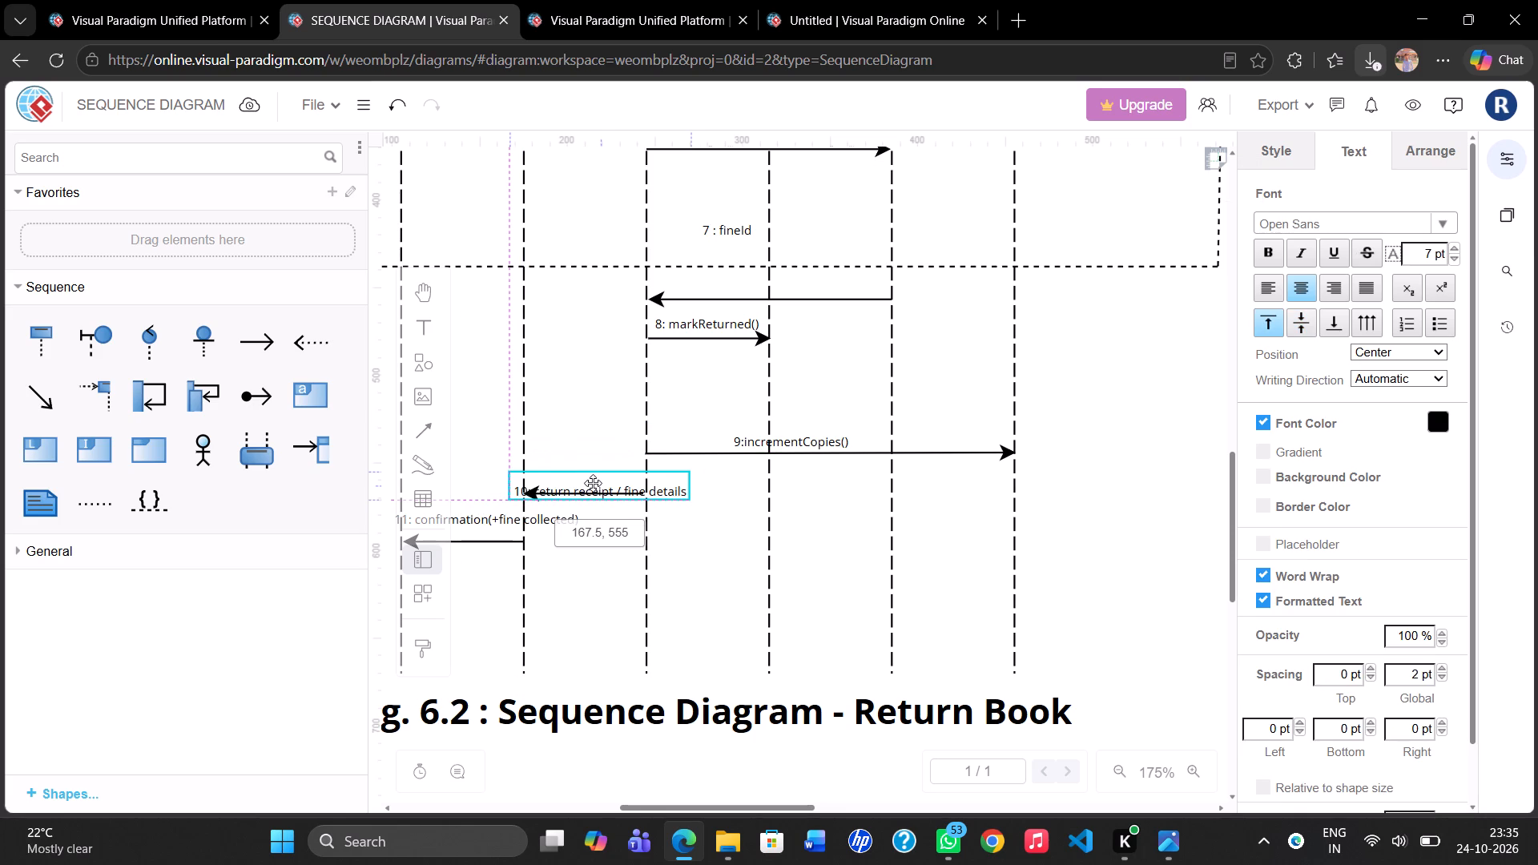
drag(593, 483, 593, 477)
click(695, 557)
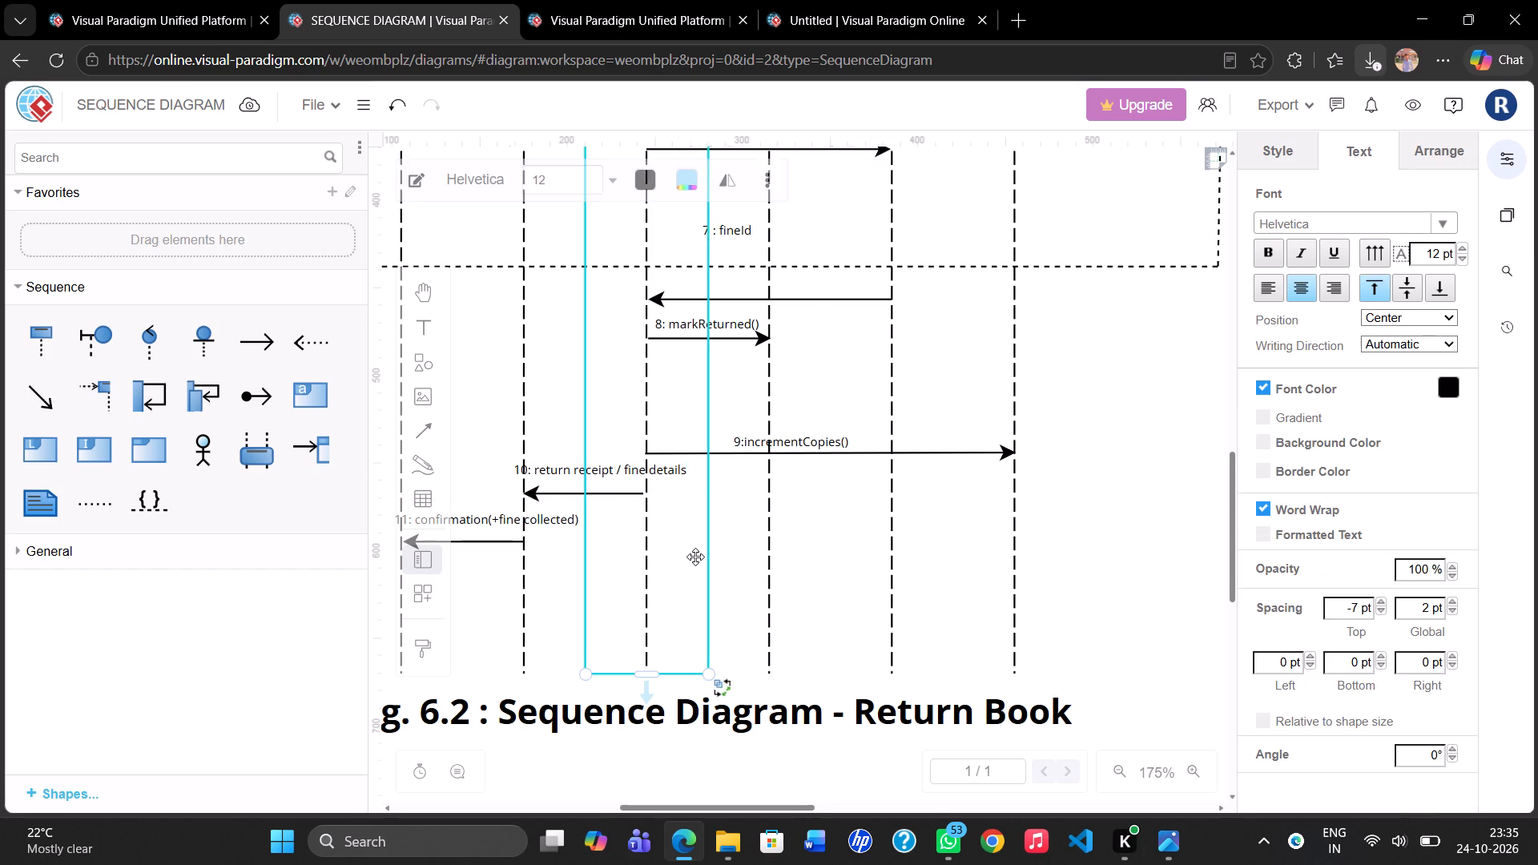
Open the downloaded SEQUENCE DIAGRAM (1).png to check which diagram it holds, and return to the Return Book canvas.
scroll(695, 557, right, 1)
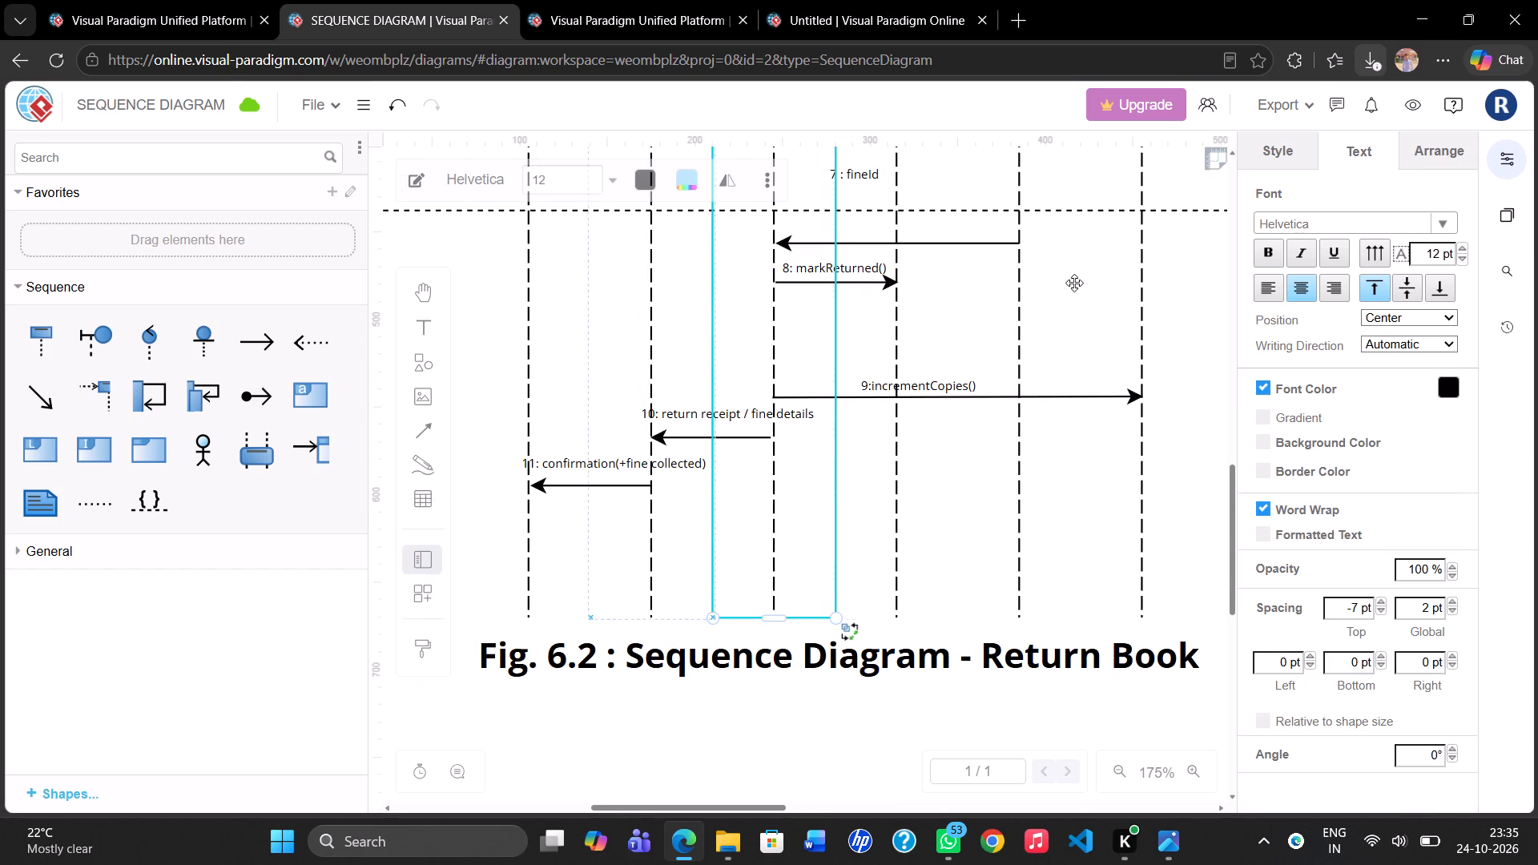
click(1367, 68)
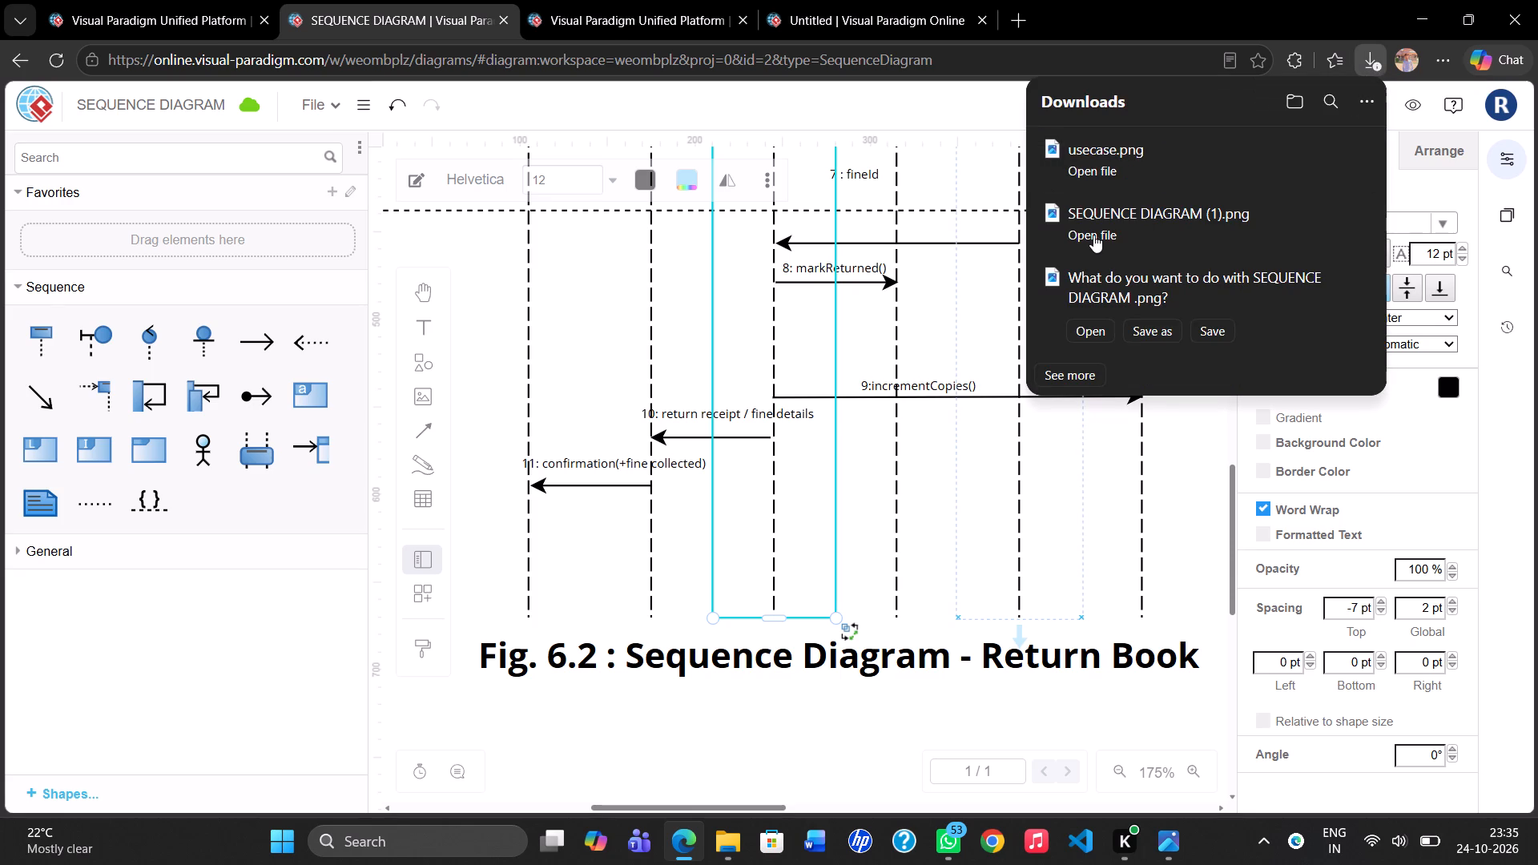
click(1082, 234)
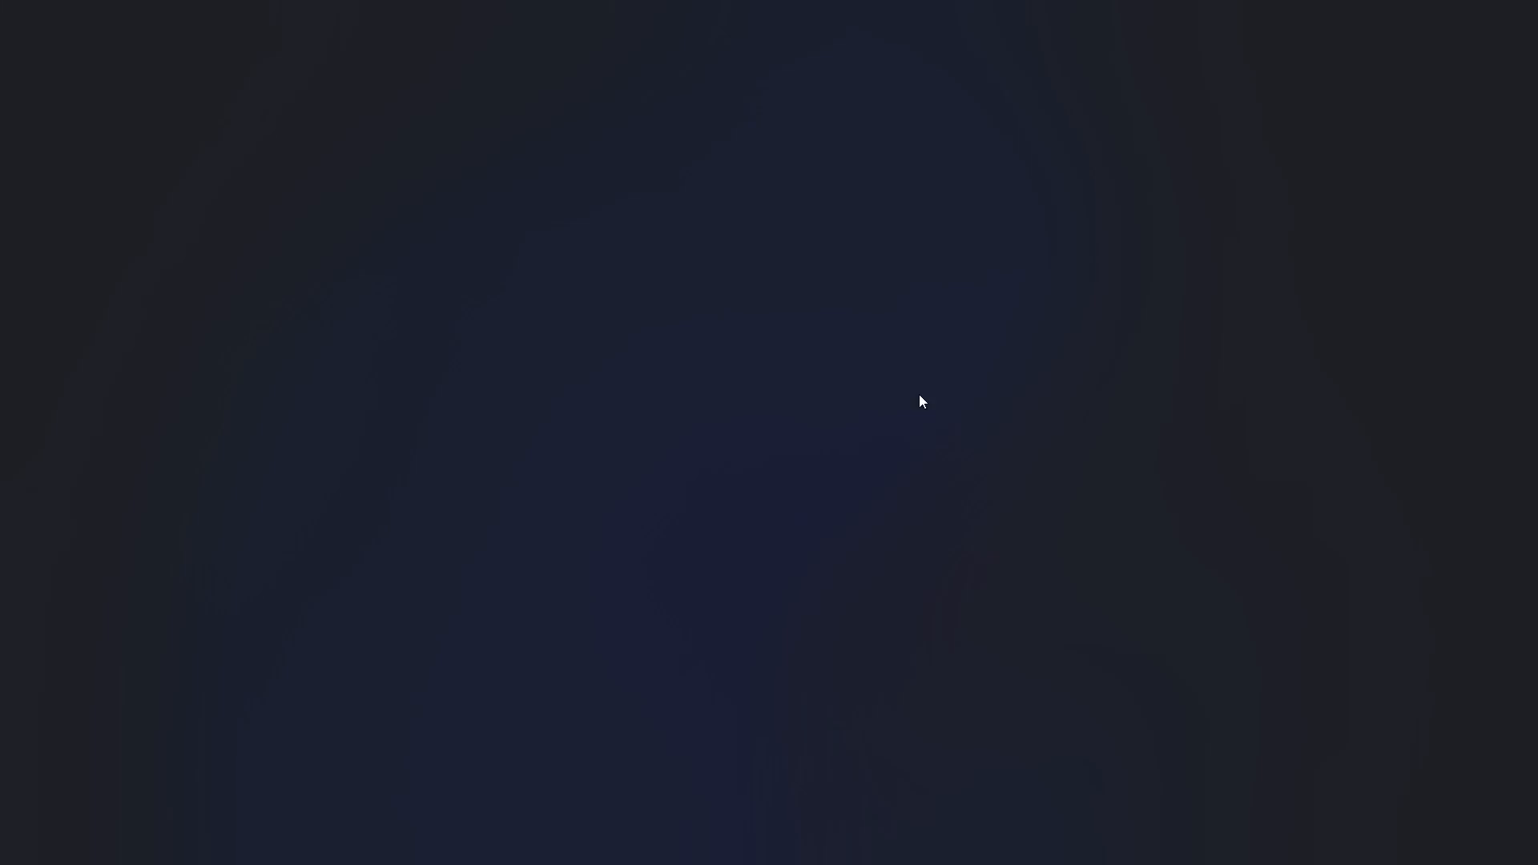
scroll(884, 407, right, 4)
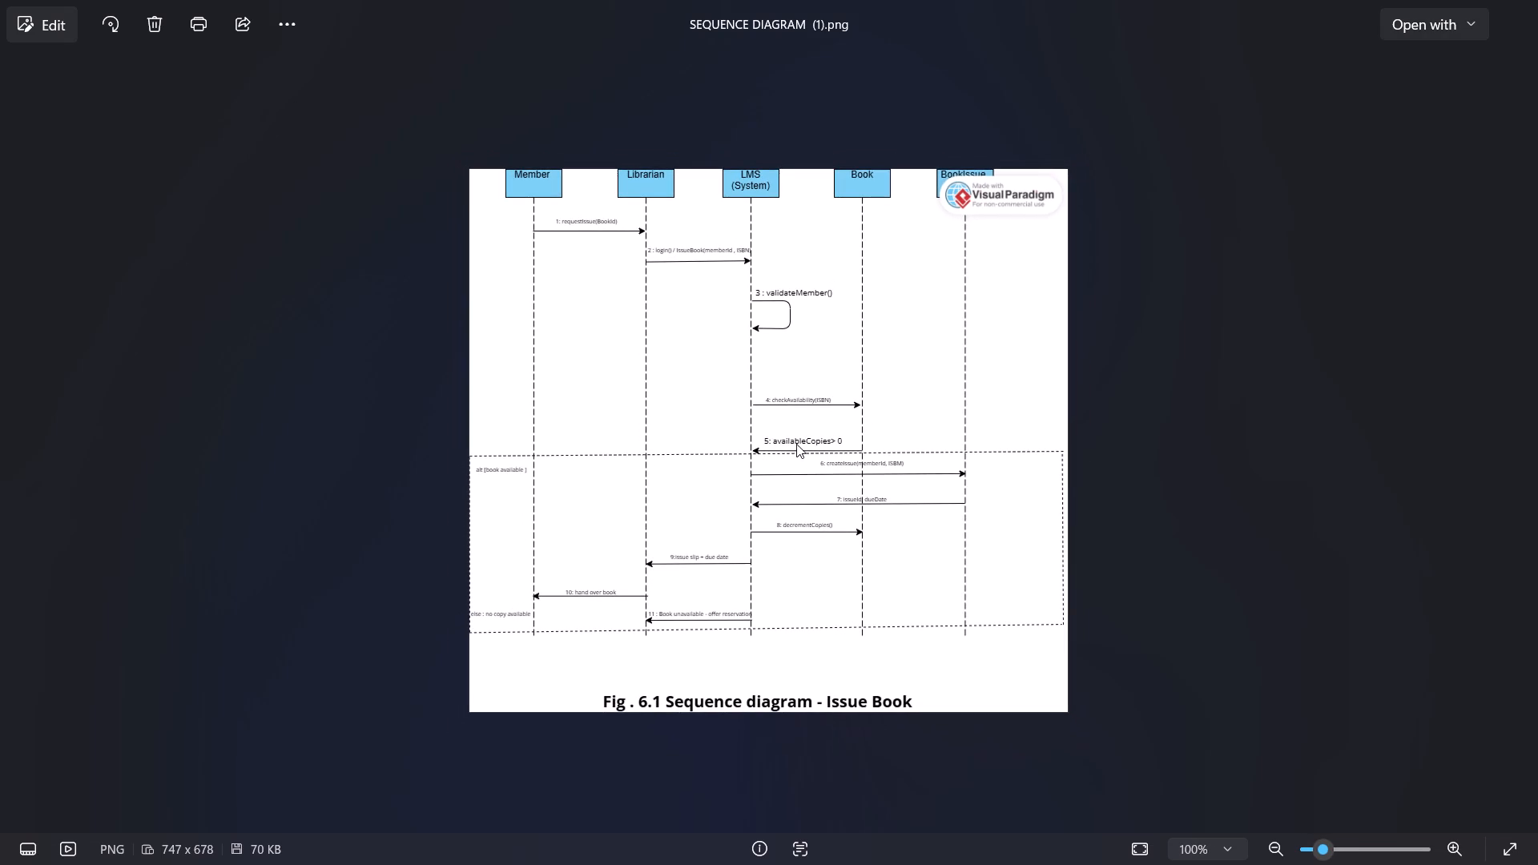
key(alt+Tab)
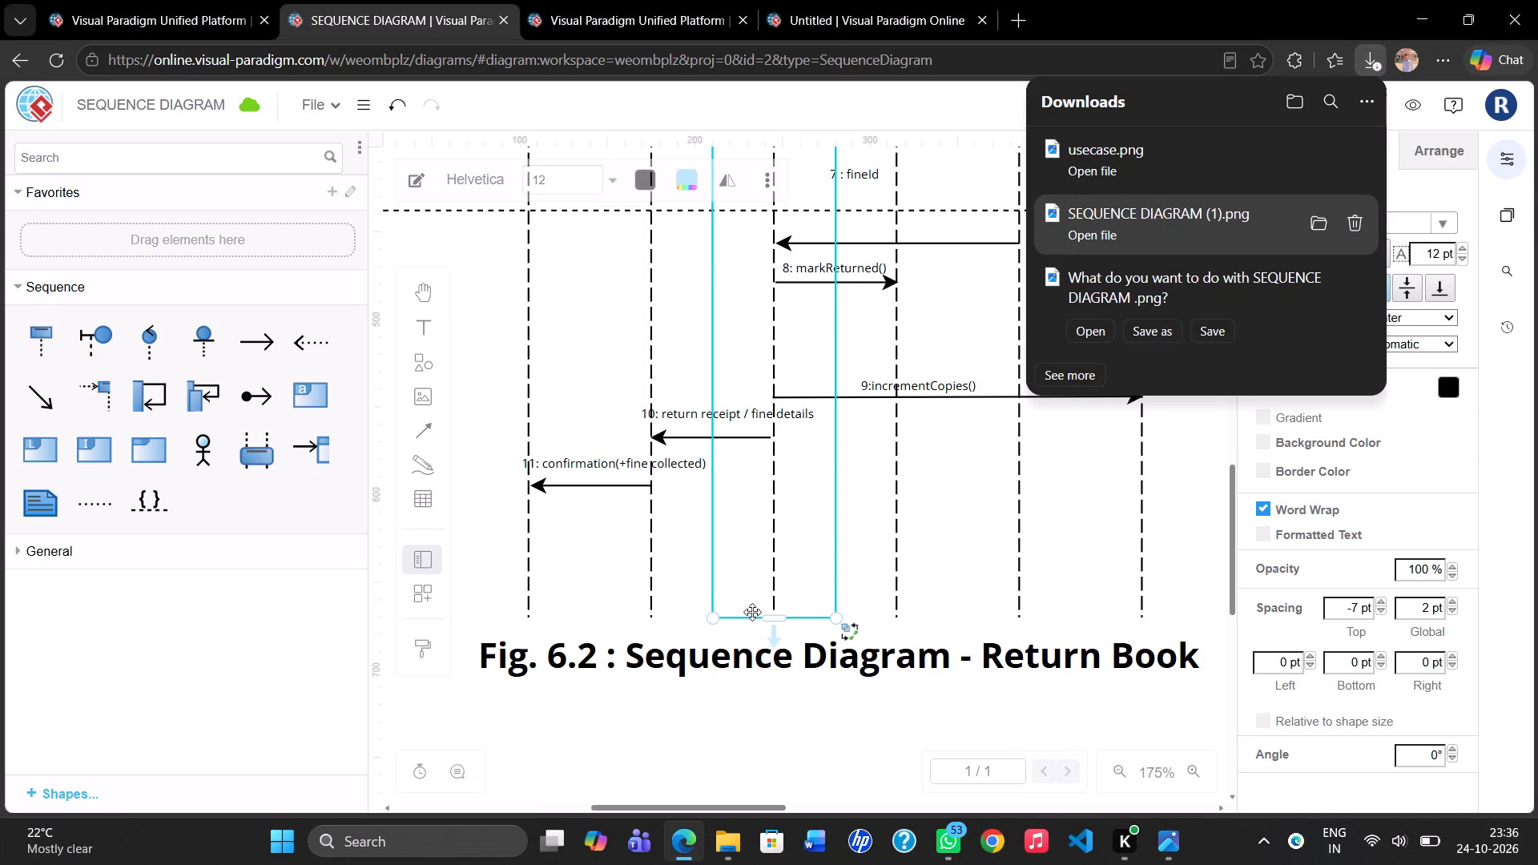
click(972, 570)
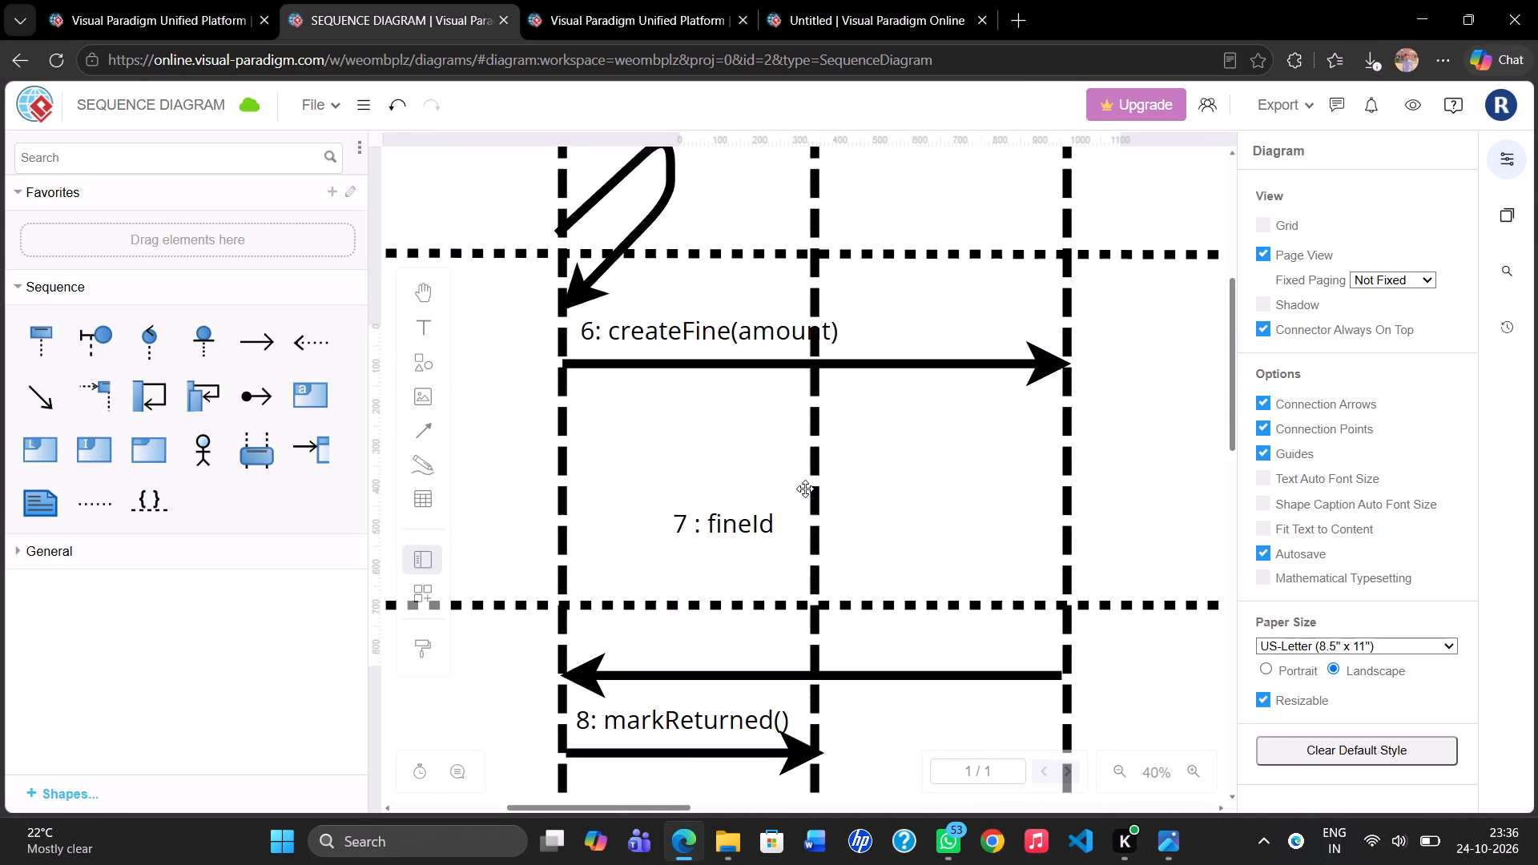
Reshape the slanted calculateFine() self-message on the LMS(system) lifeline into a squared loop by lowering its two outer bend points.
scroll(699, 356, up, 2)
click(670, 355)
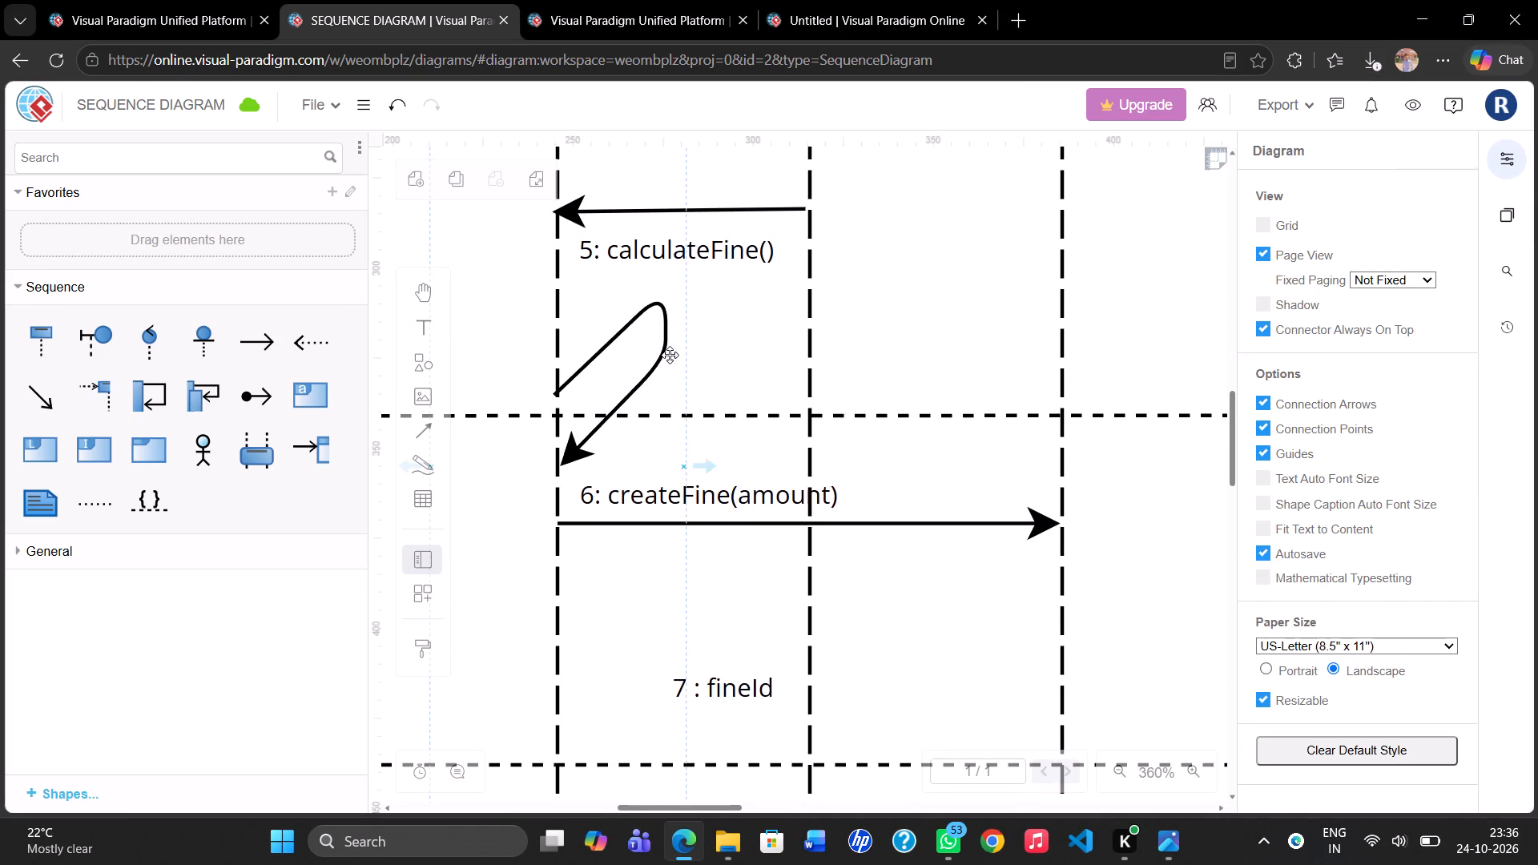
click(661, 354)
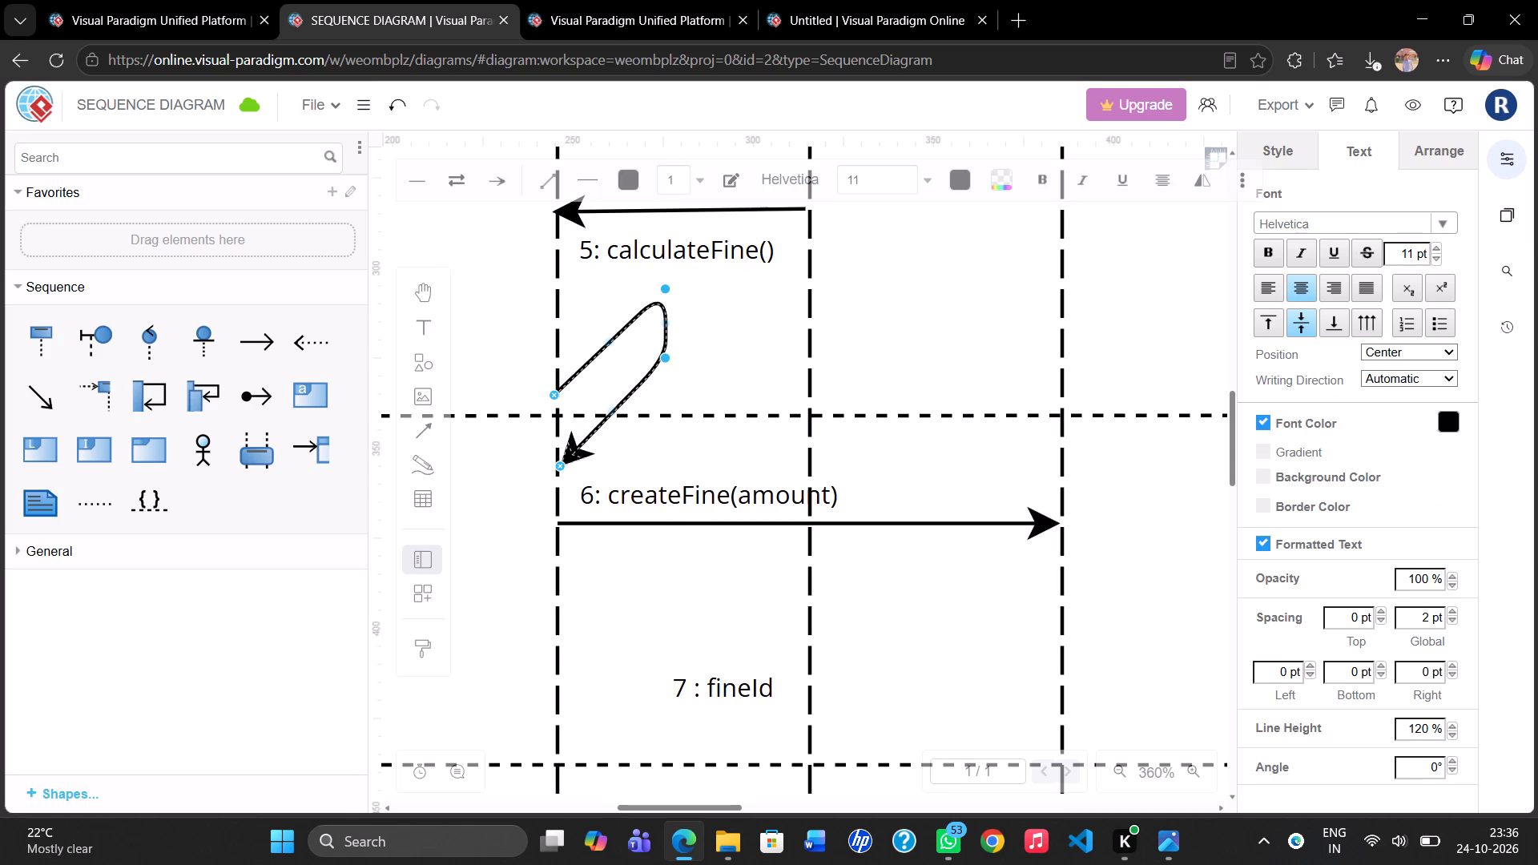
drag(666, 359, 674, 449)
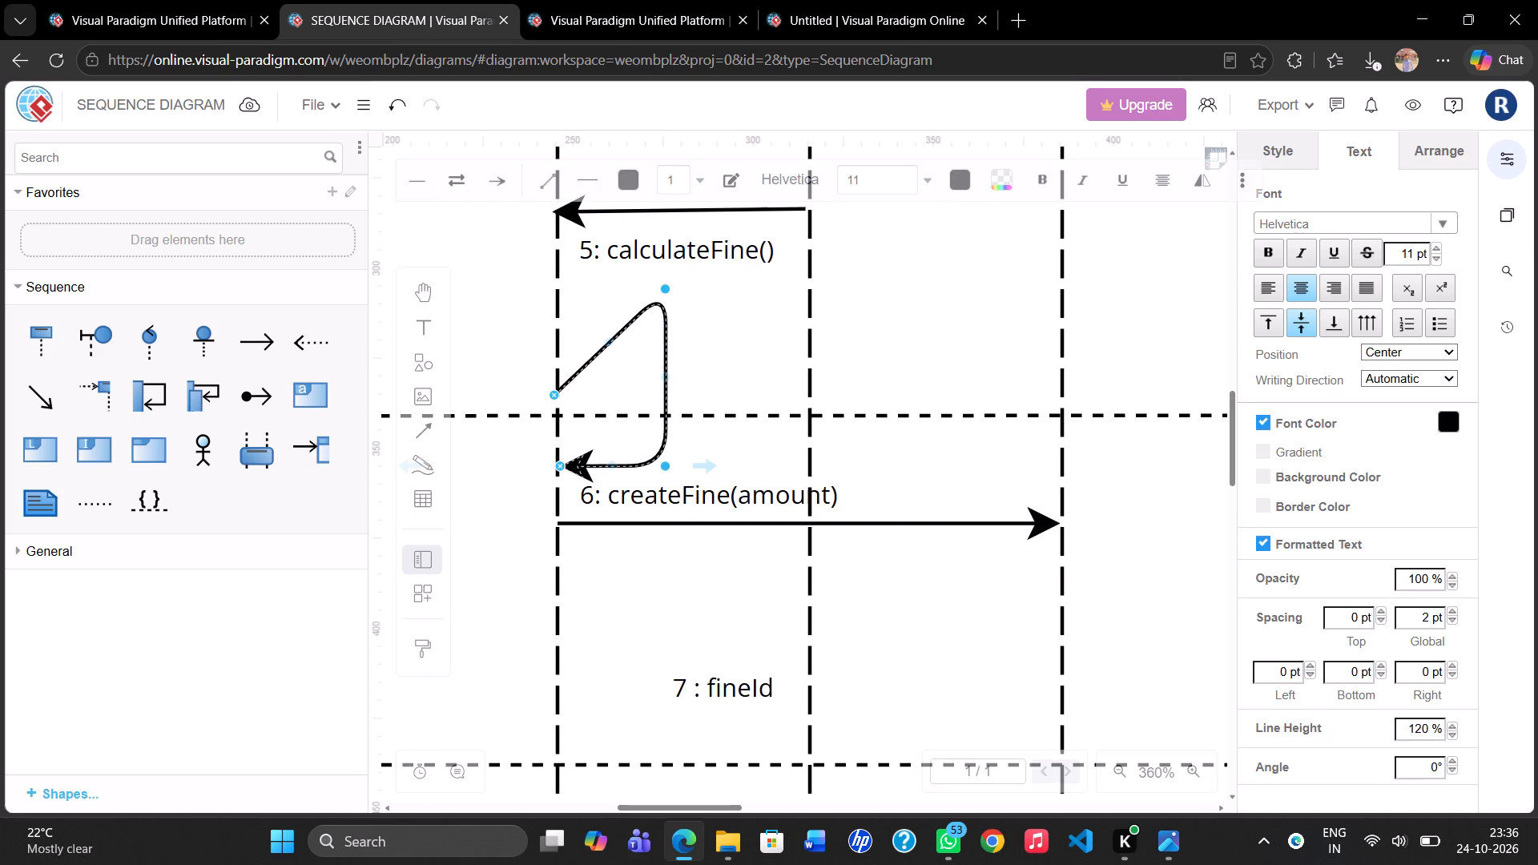
drag(663, 292, 665, 381)
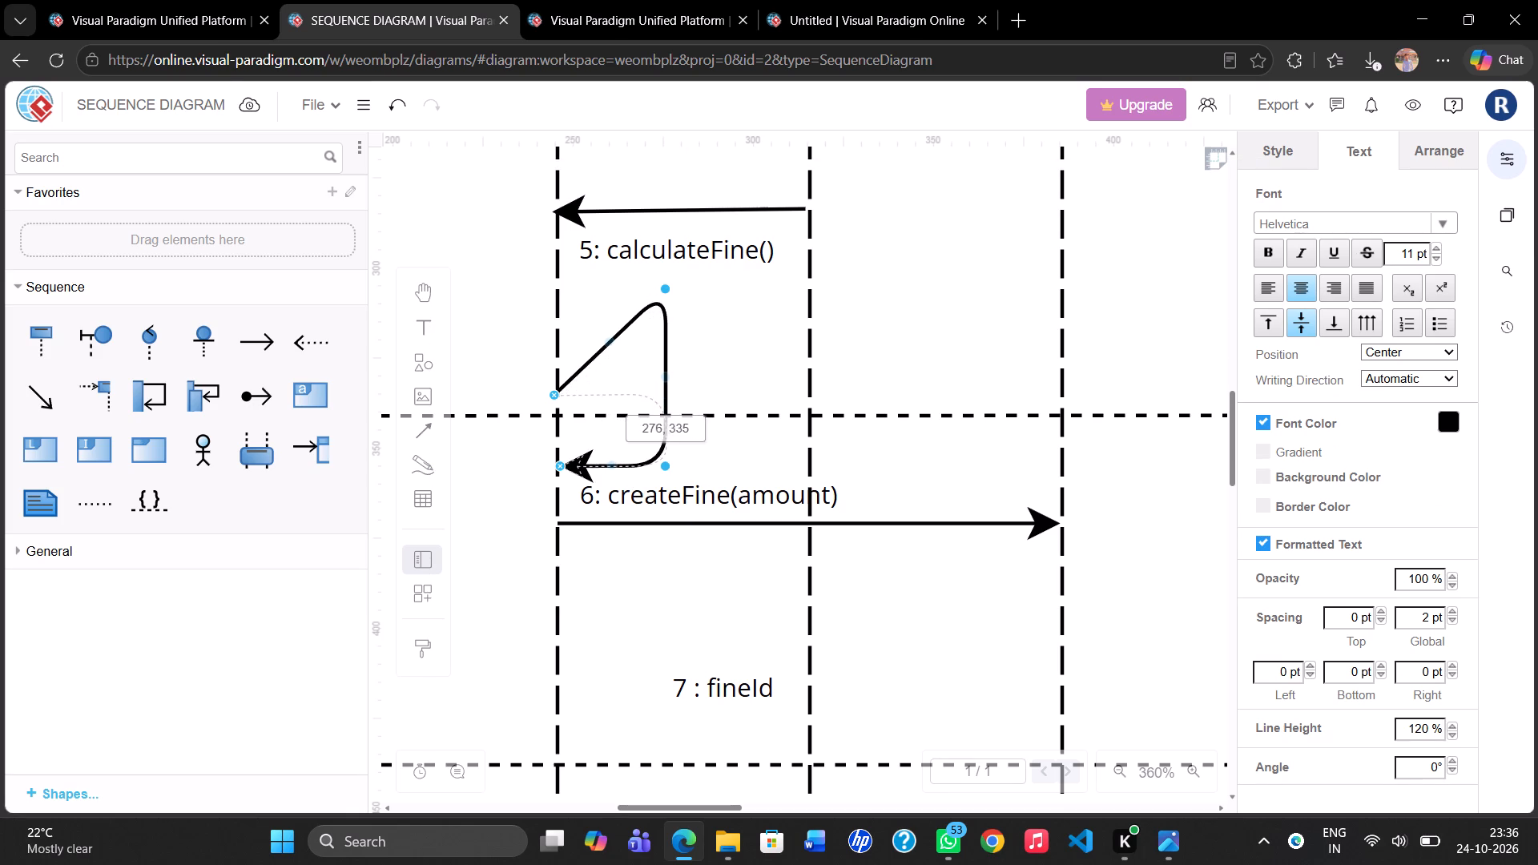
drag(665, 381, 673, 382)
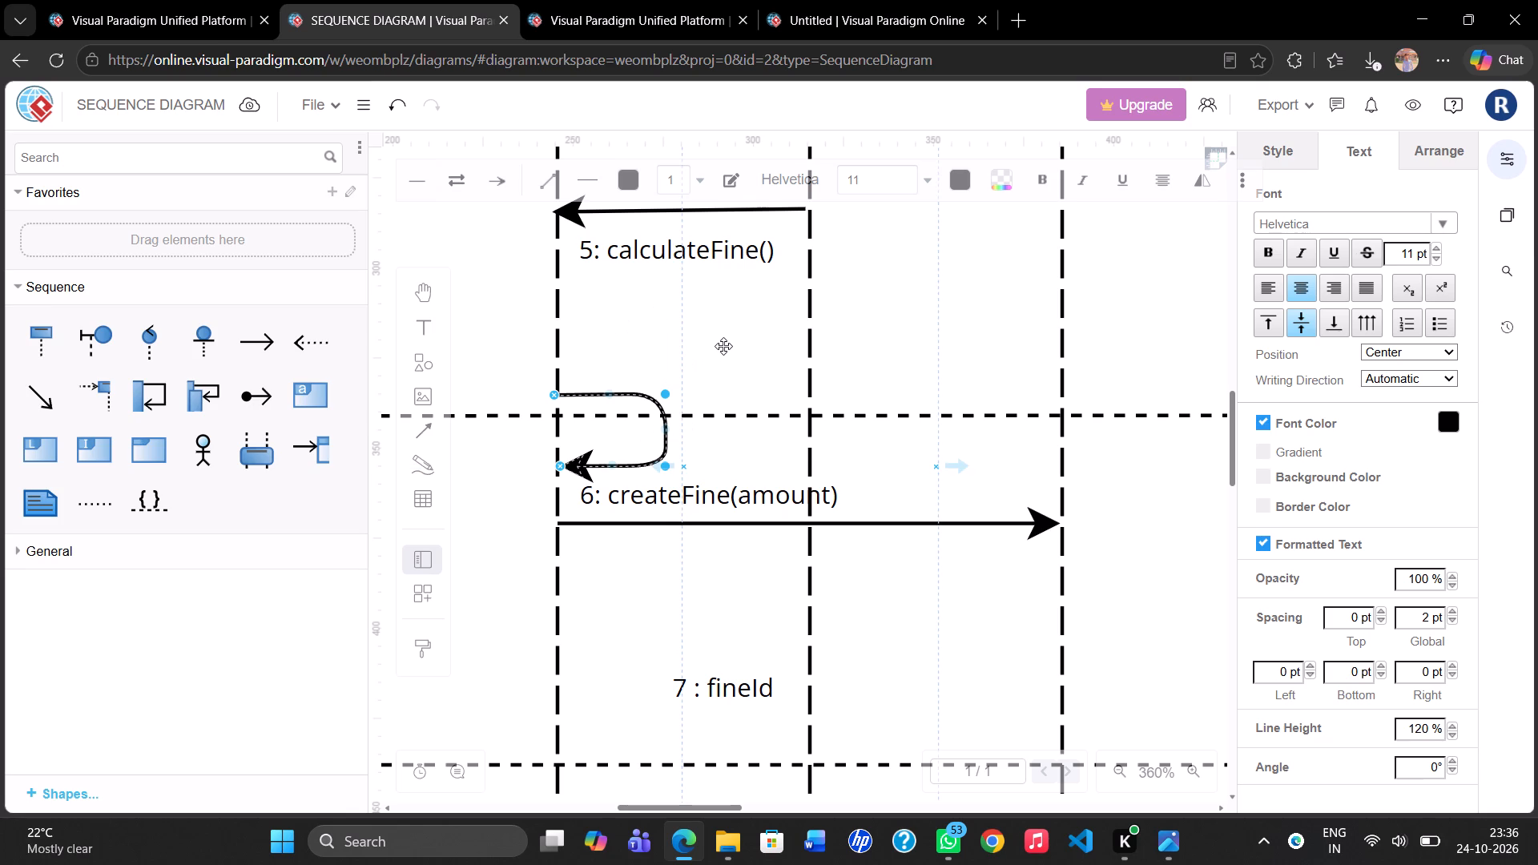
click(651, 394)
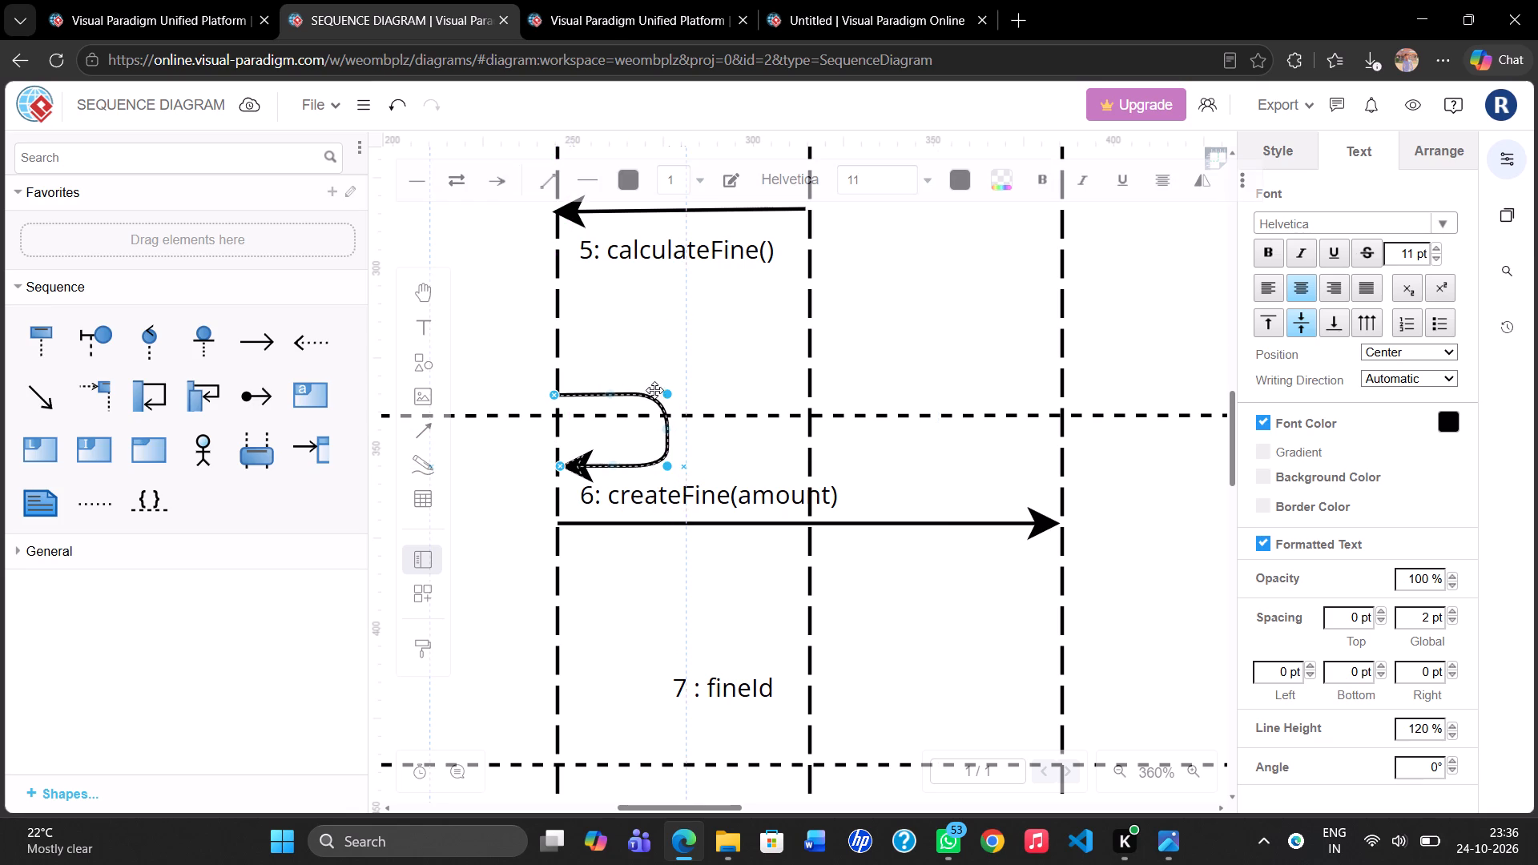
Straighten the slanted message 1 arrow from Member by raising its arrowhead on the Librarian lifeline.
scroll(678, 331, up, 5)
scroll(678, 331, right, 2)
scroll(678, 331, up, 1)
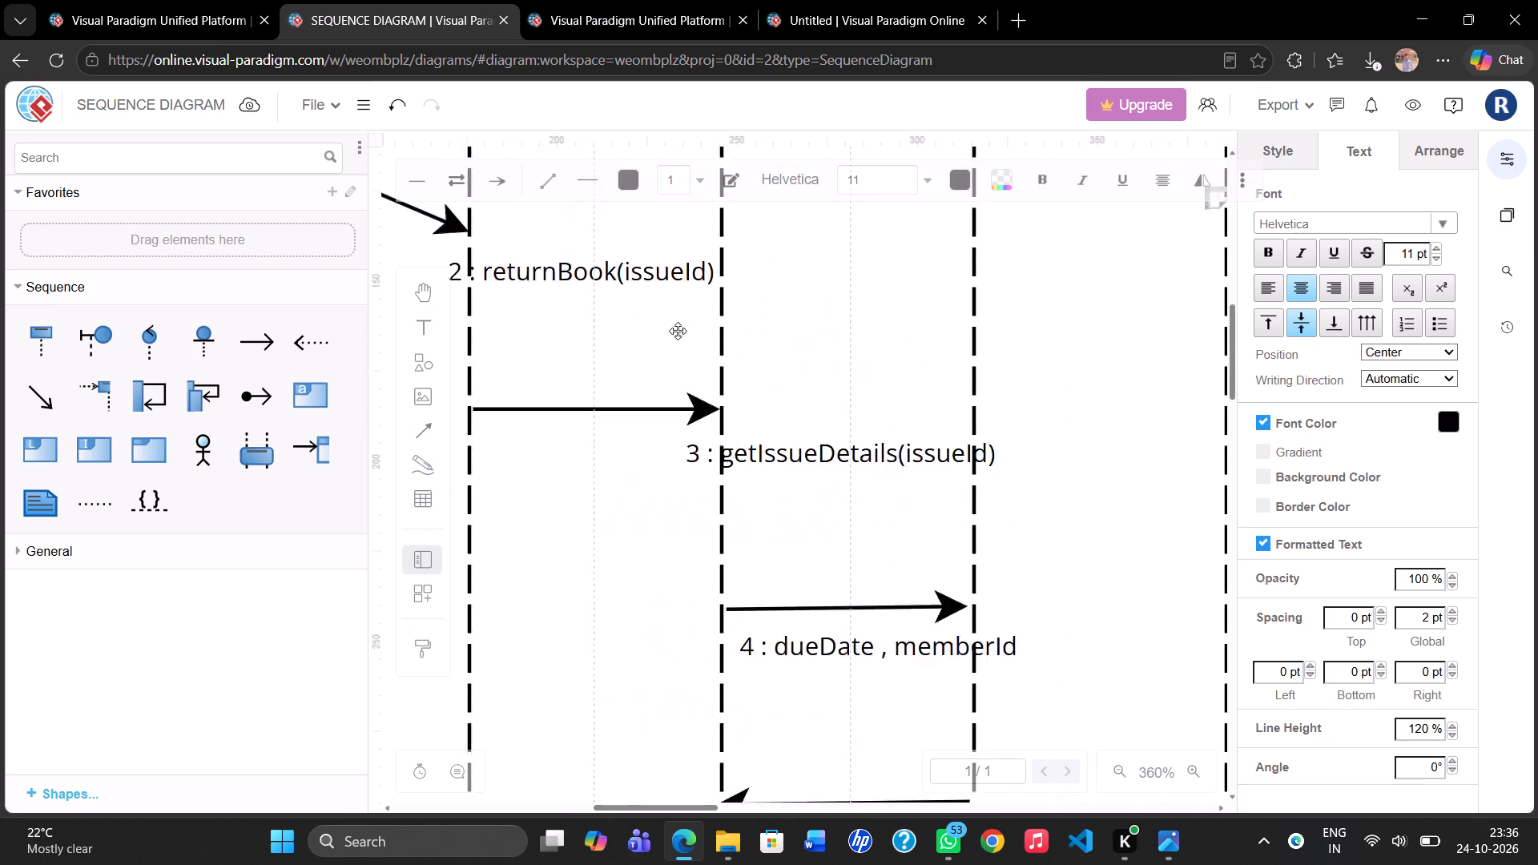
scroll(678, 331, up, 1)
scroll(678, 331, right, 2)
scroll(678, 331, up, 1)
click(621, 391)
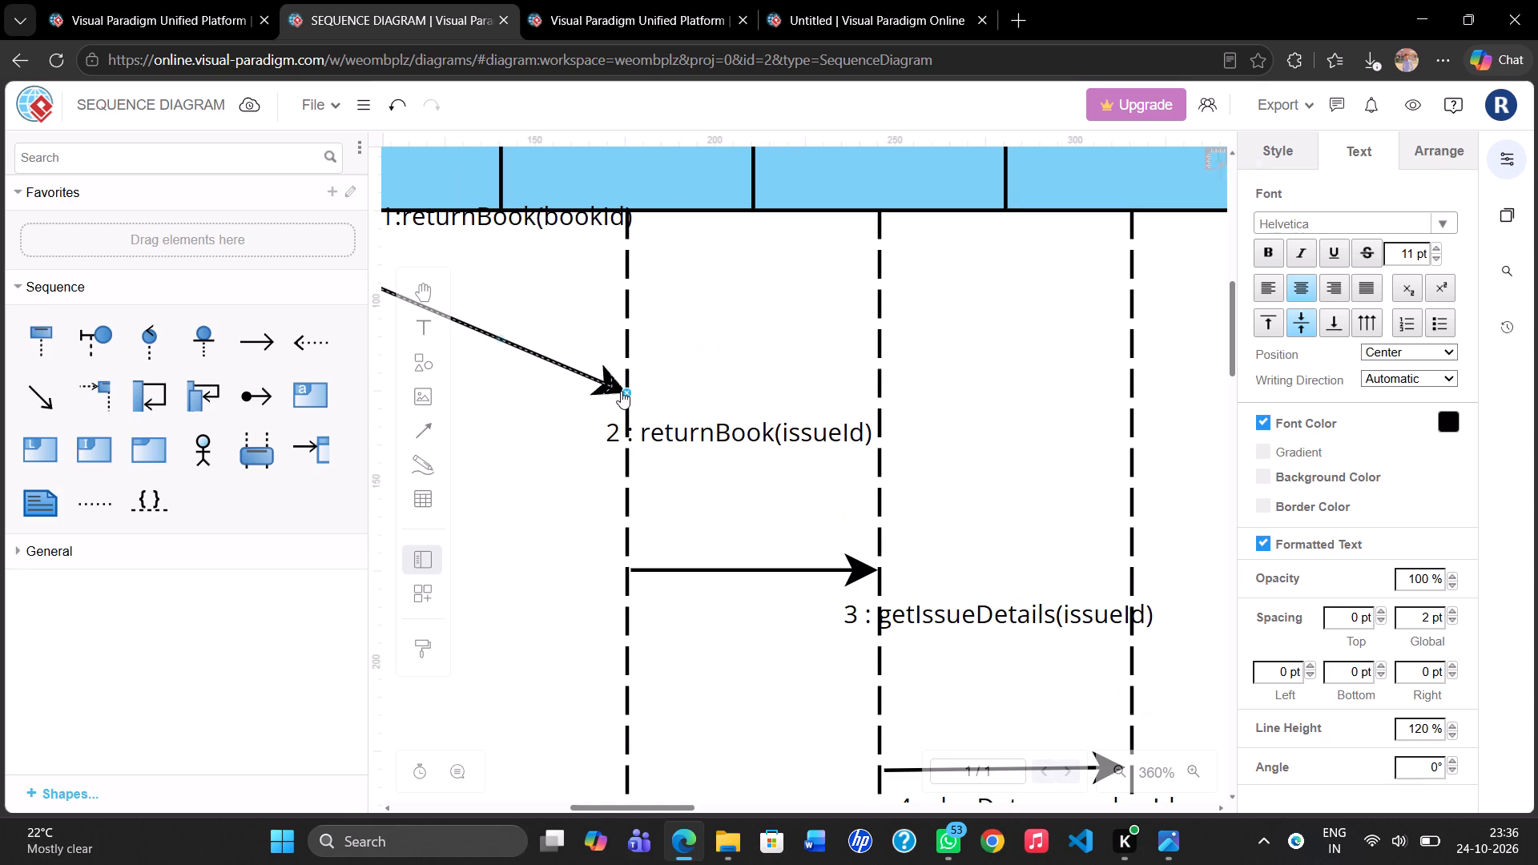
drag(628, 392, 614, 318)
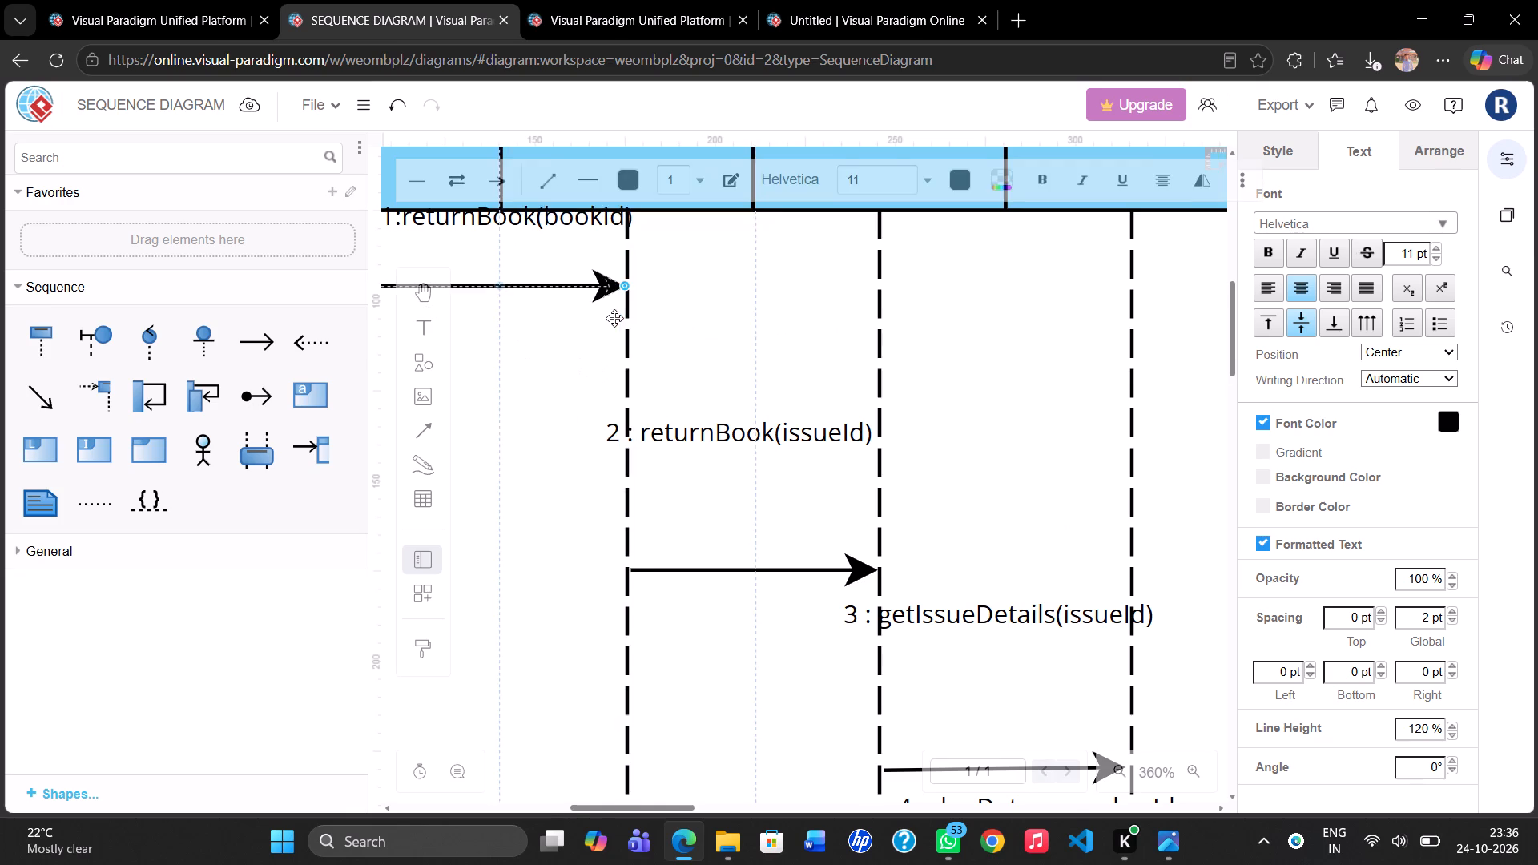
Move the 1:returnBook(bookId) label down out of the lifeline headers to sit just above its arrow.
scroll(614, 318, right, 1)
click(616, 315)
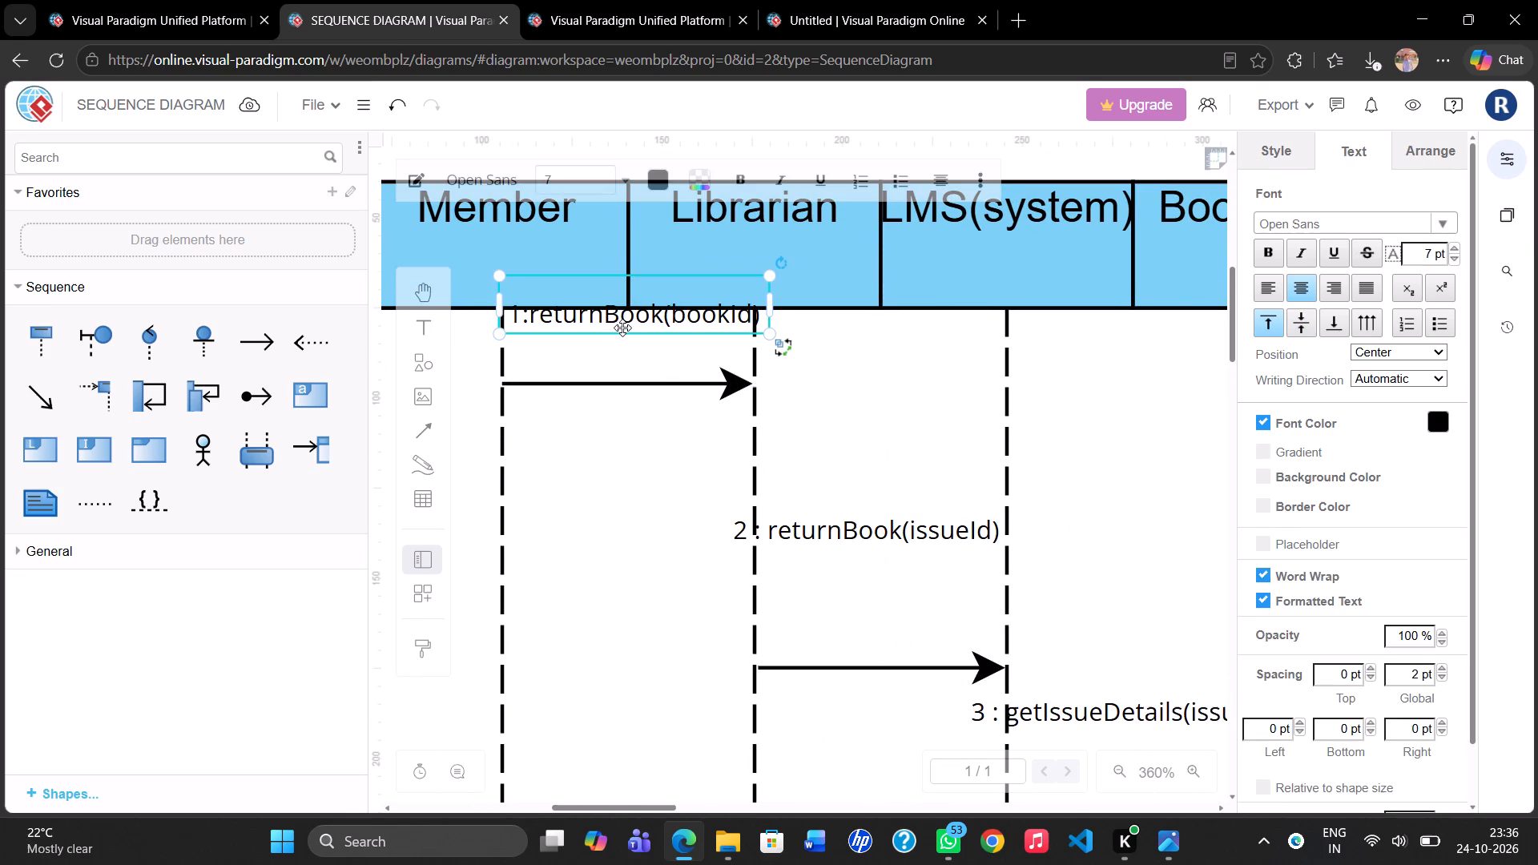
drag(622, 328, 618, 361)
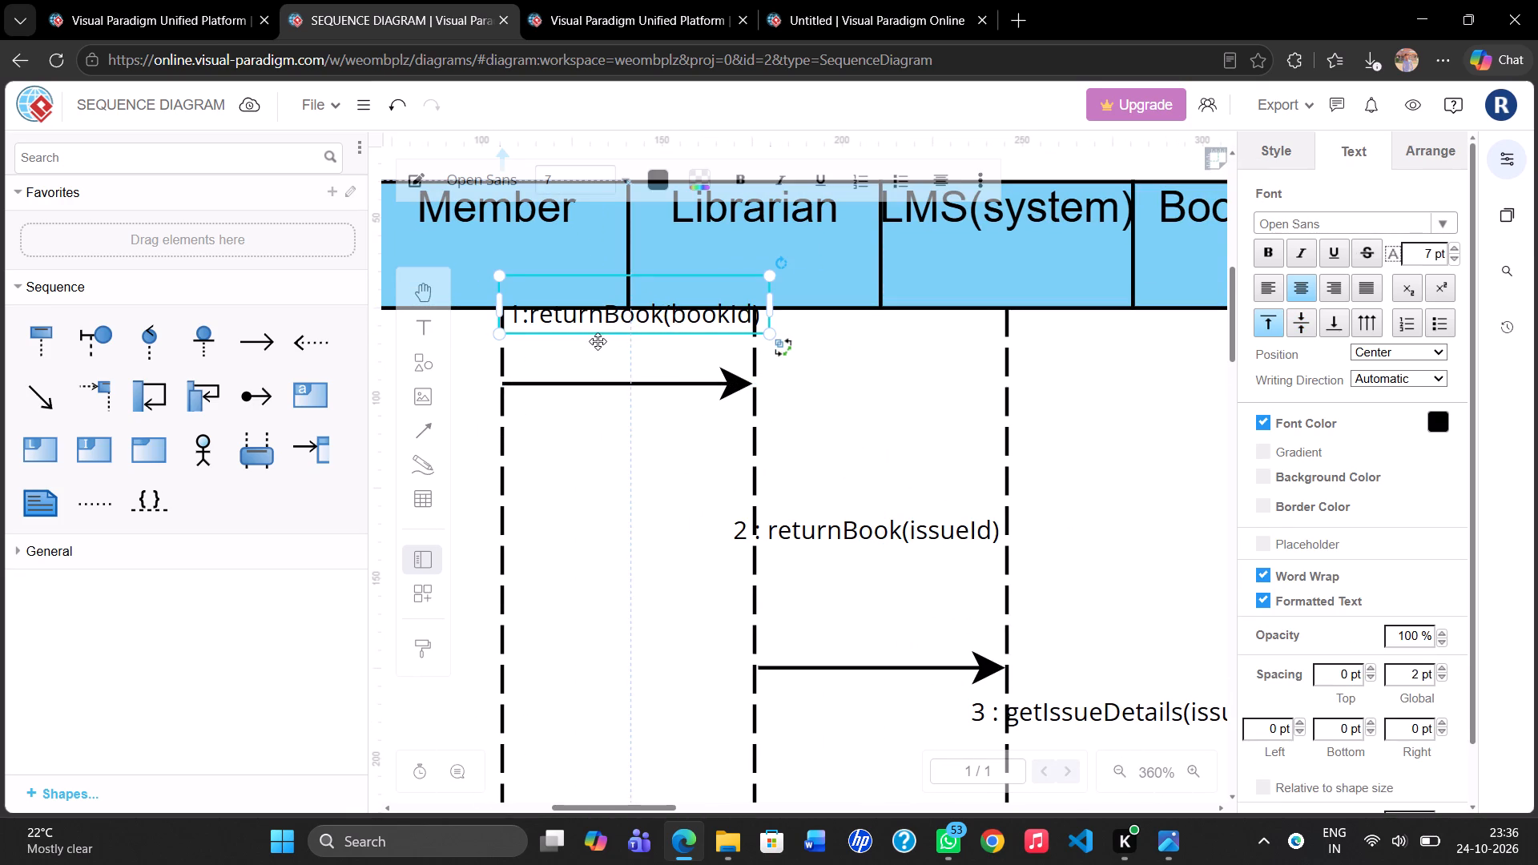
drag(594, 333, 591, 377)
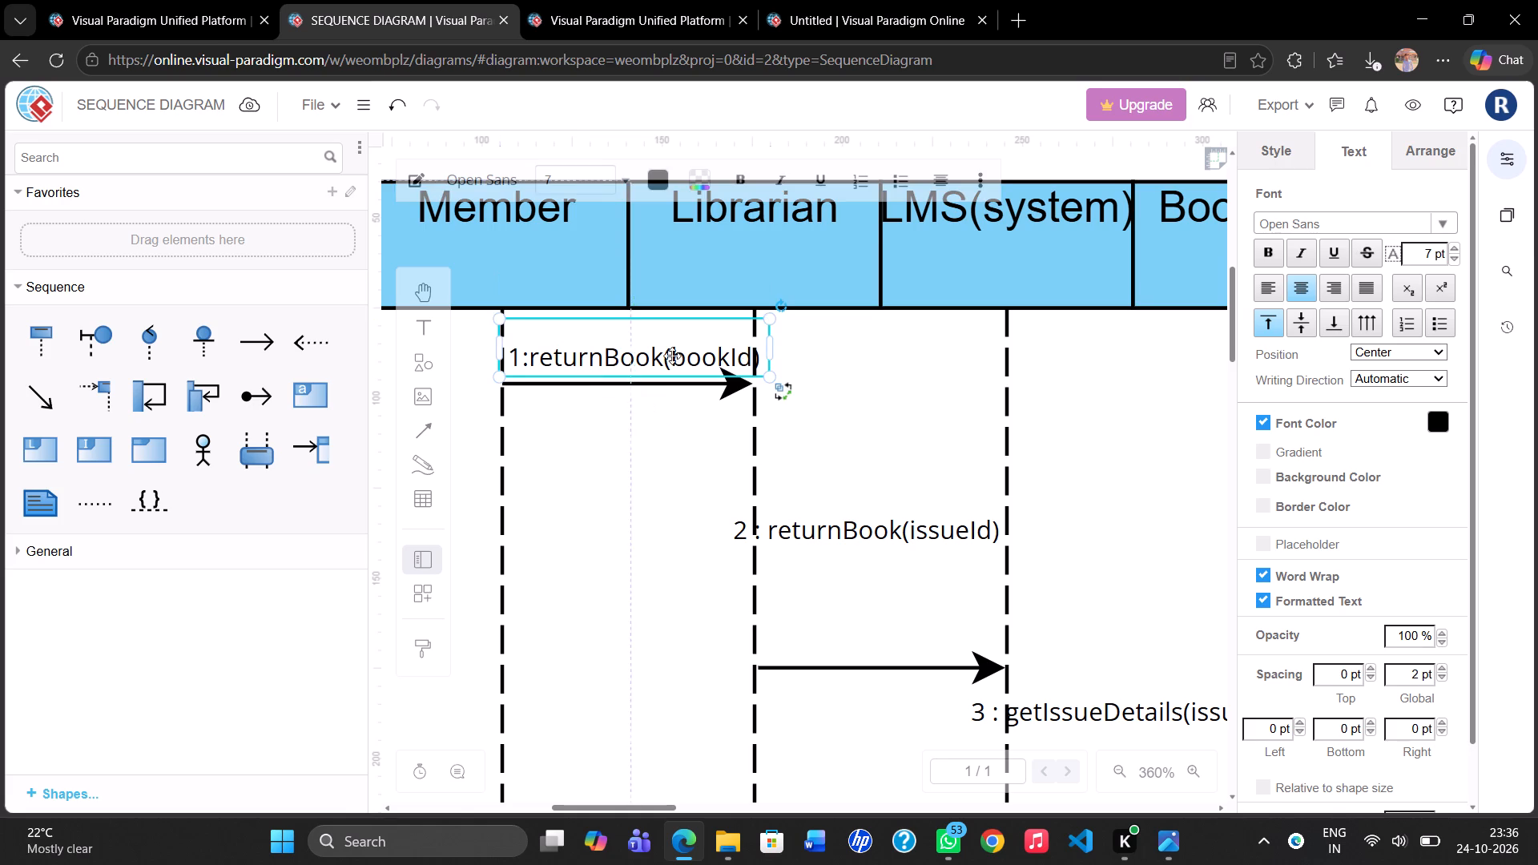
click(845, 378)
Review the whole Return Book sequence diagram, from the lifeline headers to the Fig. 6.2 caption.
scroll(845, 378, down, 1)
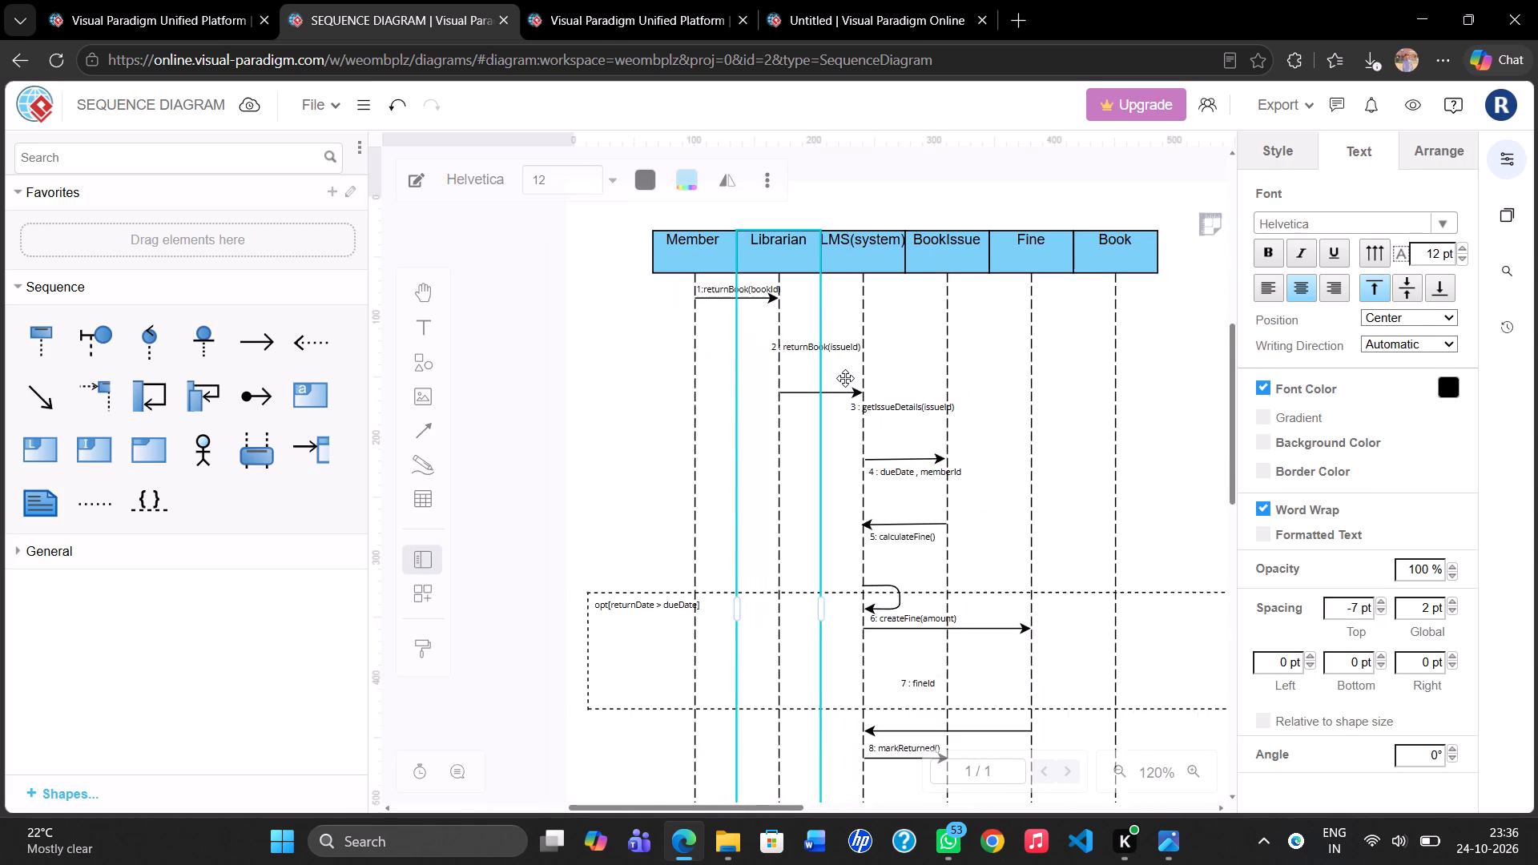
scroll(845, 378, down, 4)
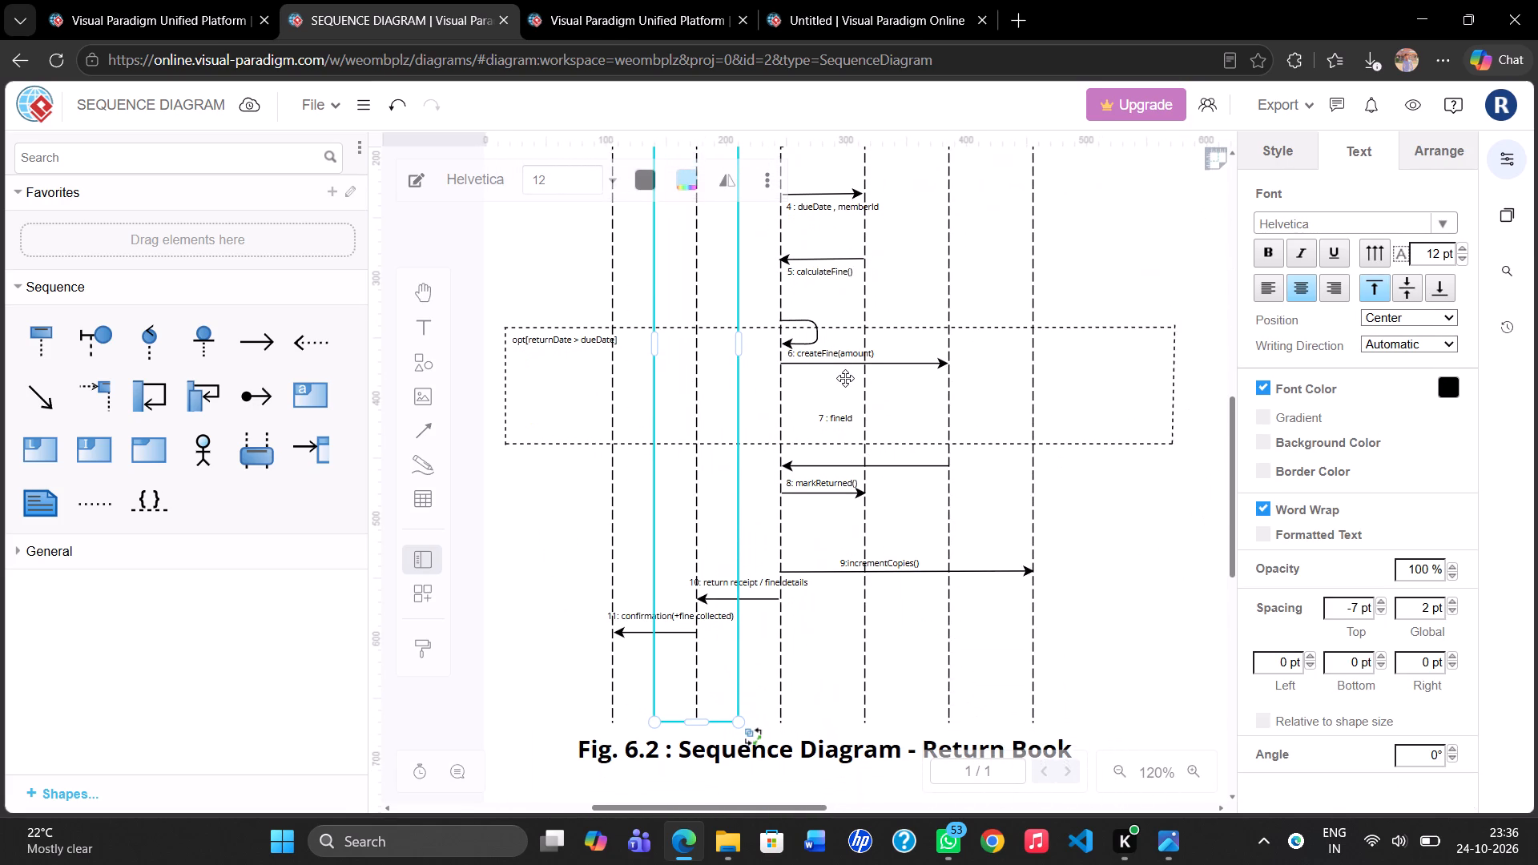
scroll(845, 378, down, 1)
scroll(845, 378, up, 1)
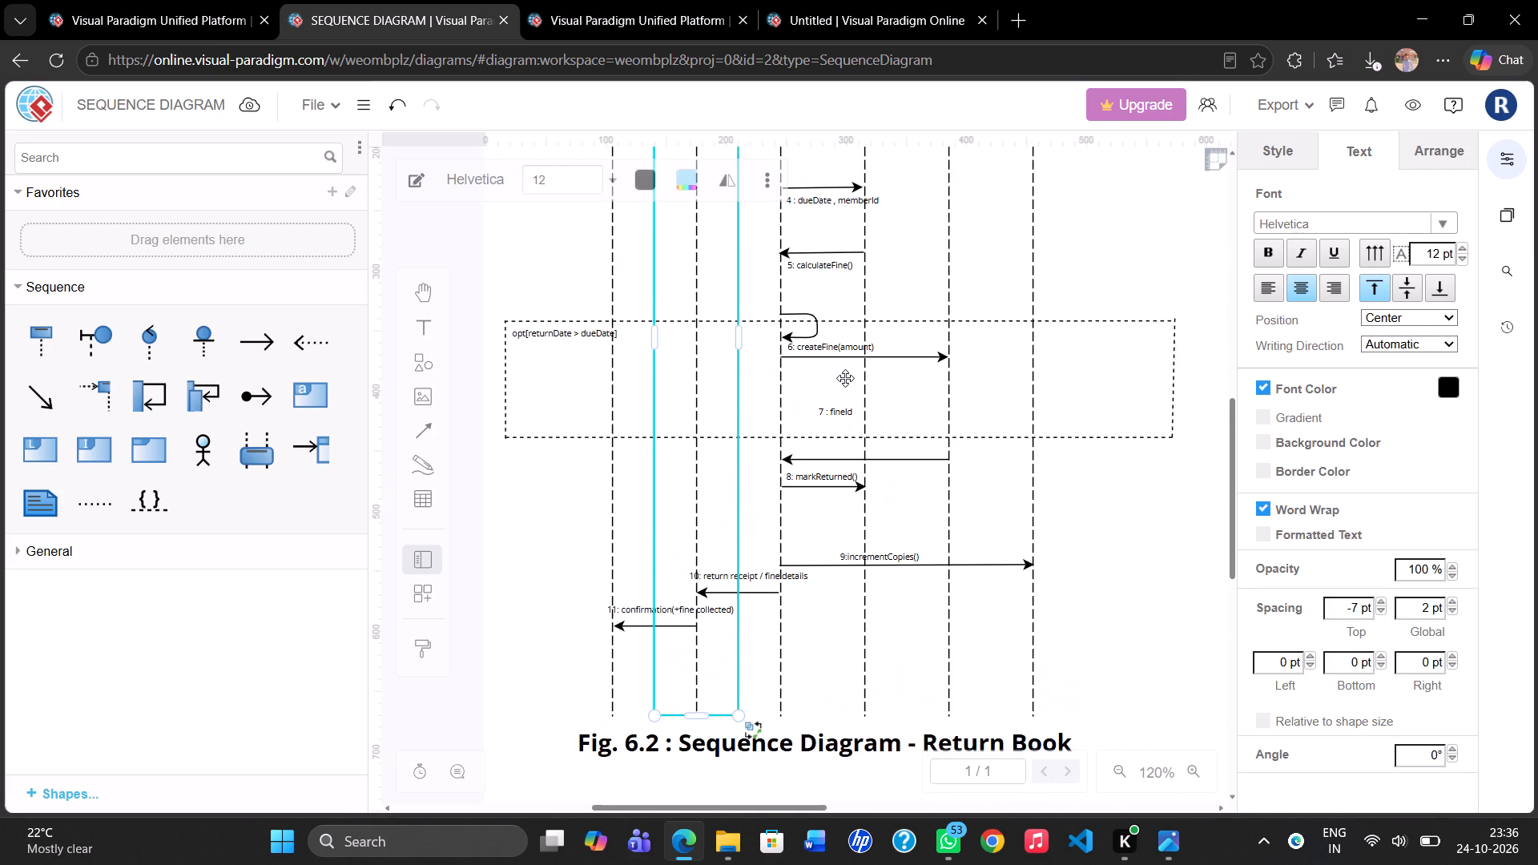
scroll(845, 378, up, 3)
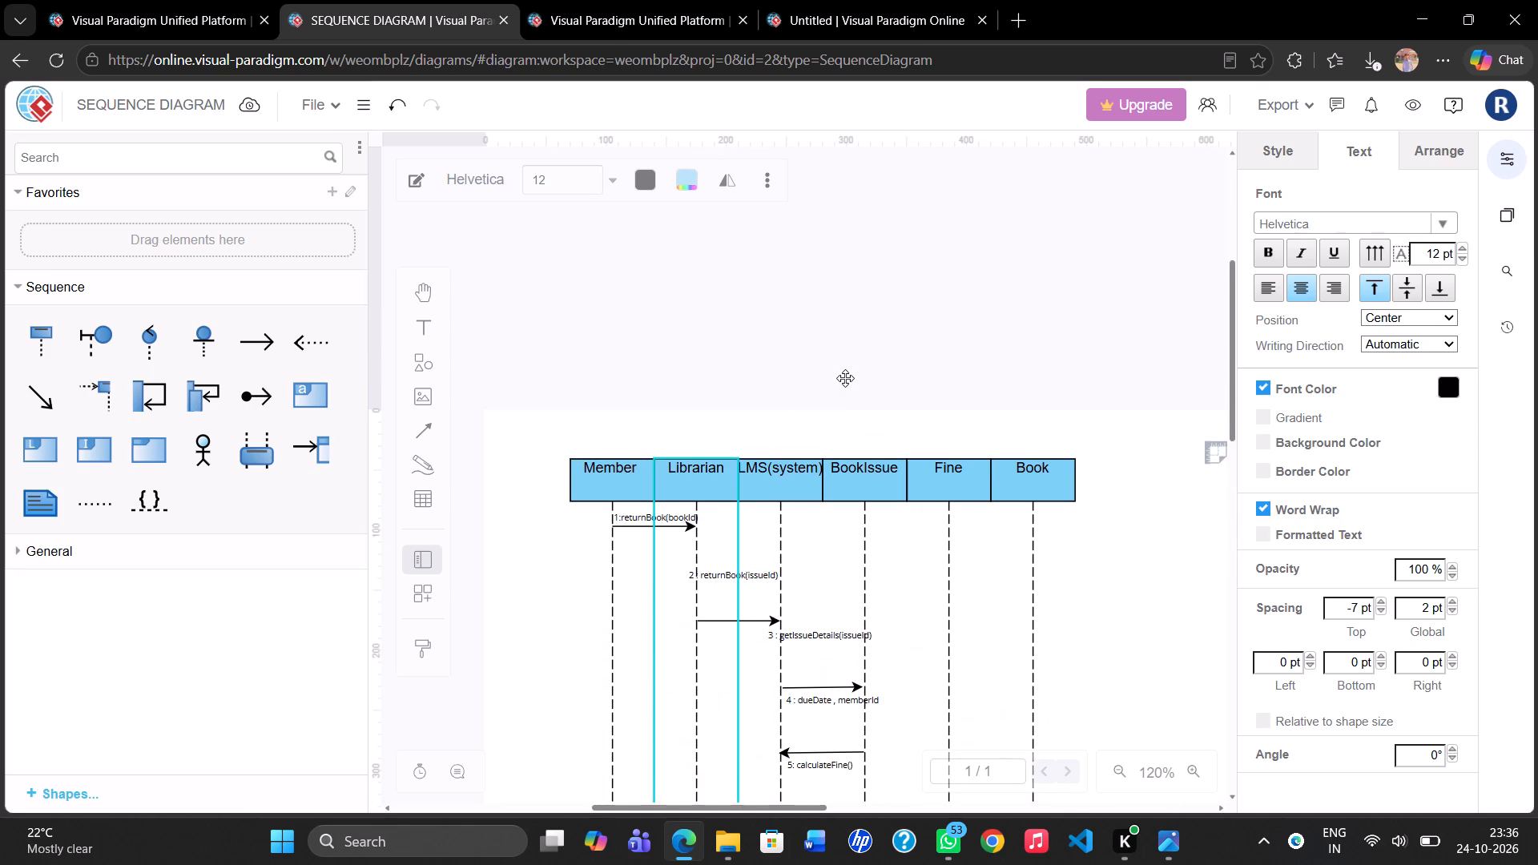
Copy every element of the Return Book sequence diagram to the clipboard.
click(976, 291)
key(ctrl+a)
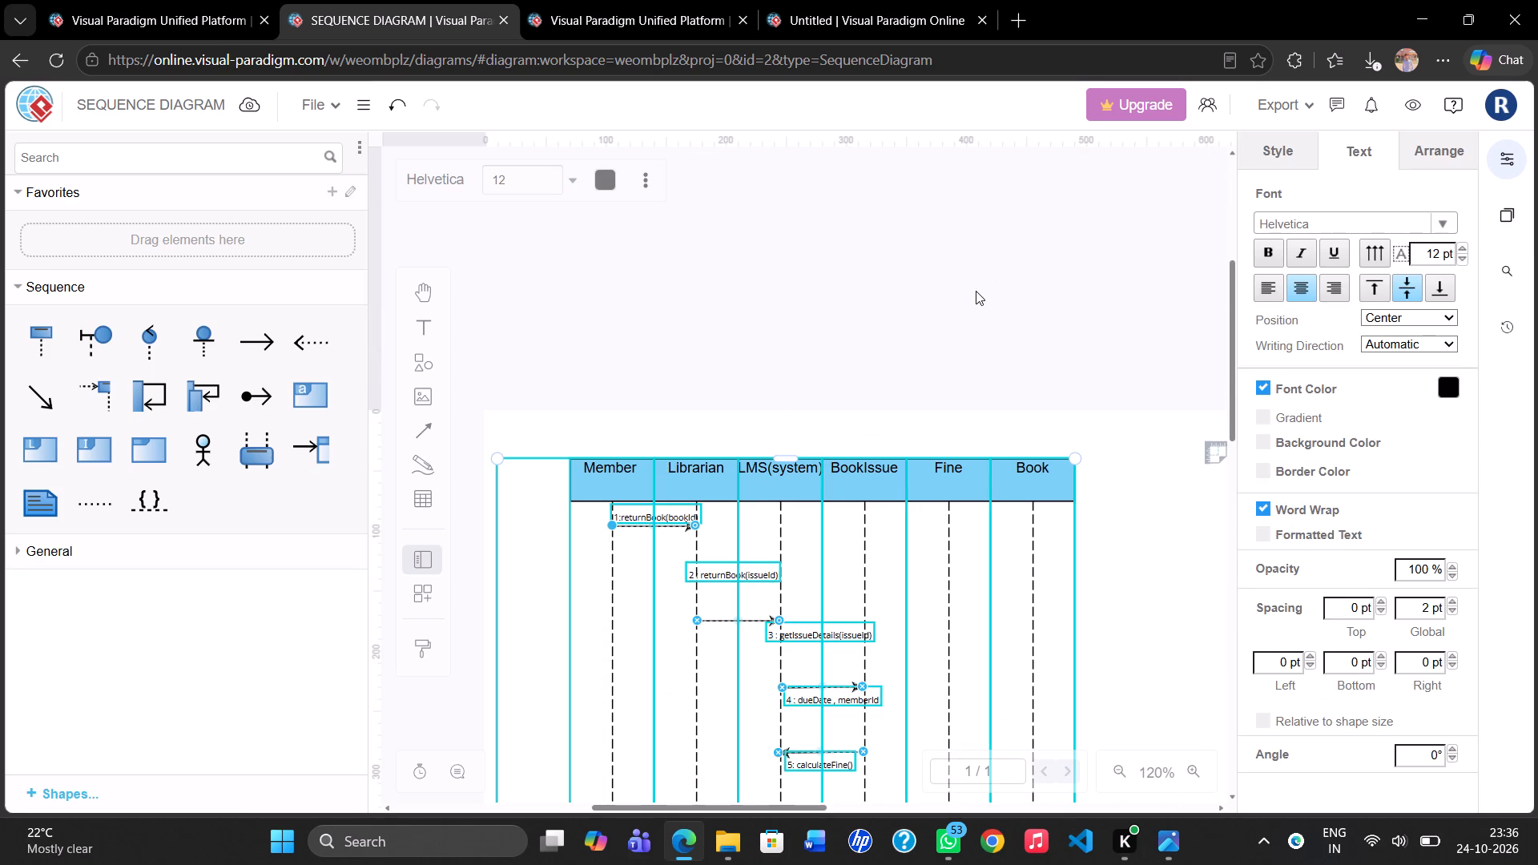
key(ctrl+c)
Export the Return Book sequence diagram as a PNG and download it with the filename 6.2.
click(1273, 107)
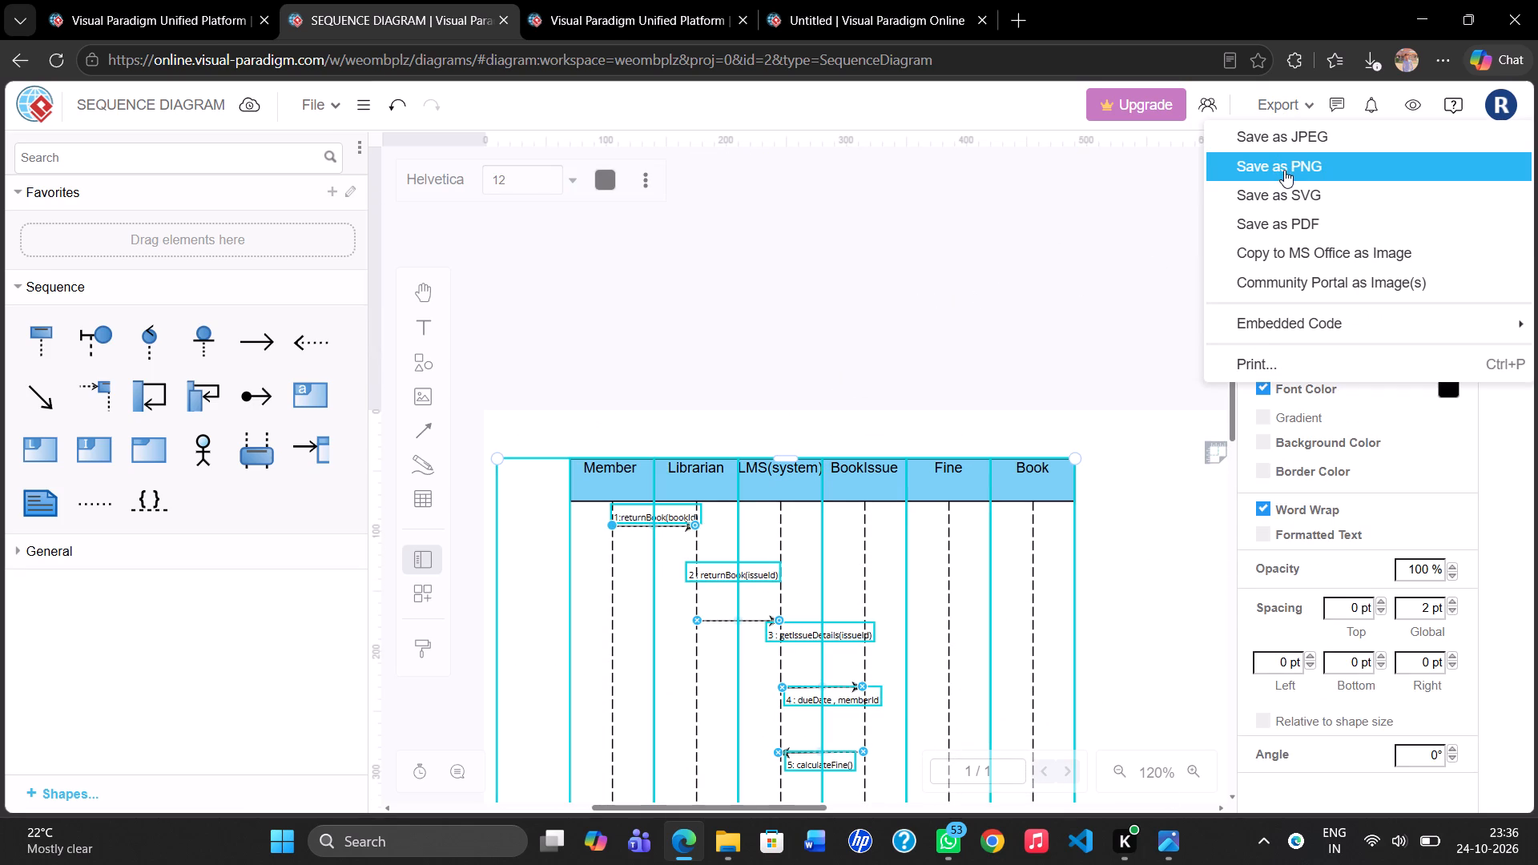
click(1284, 170)
click(809, 515)
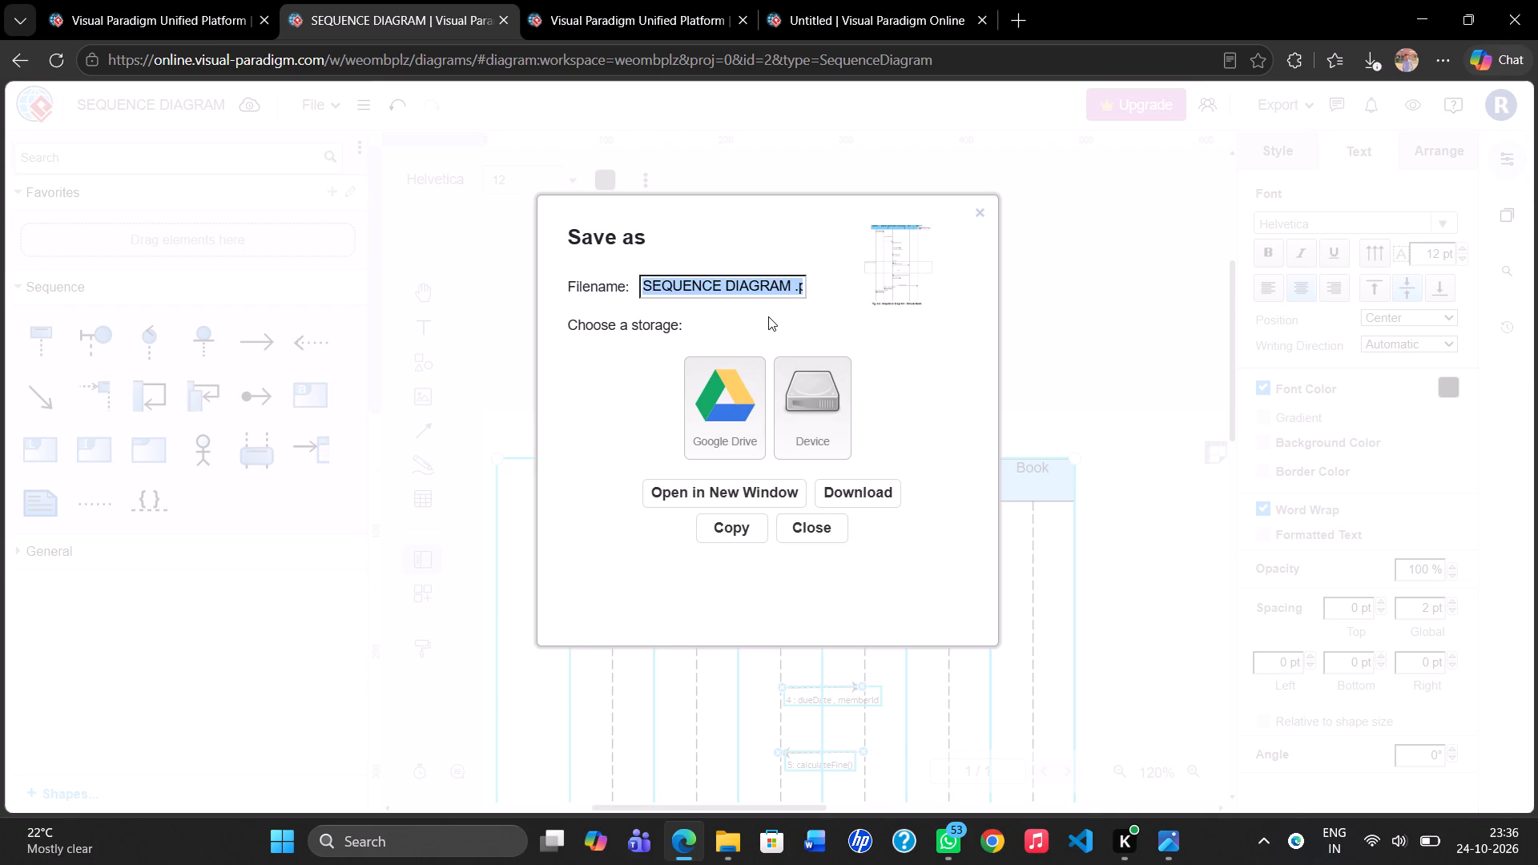
key(BackSpace)
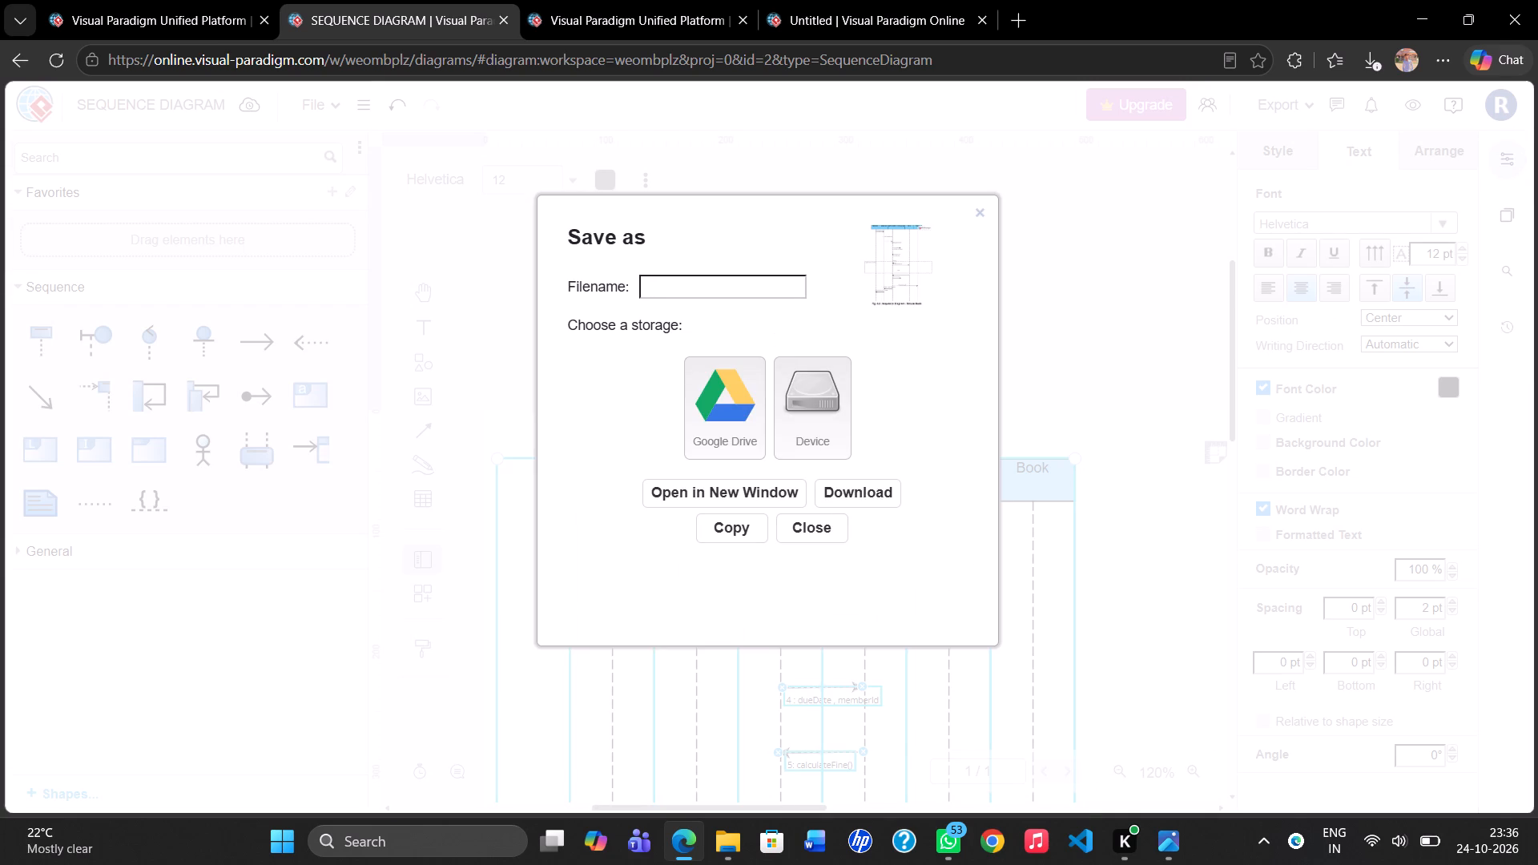
text(6.2)
click(846, 486)
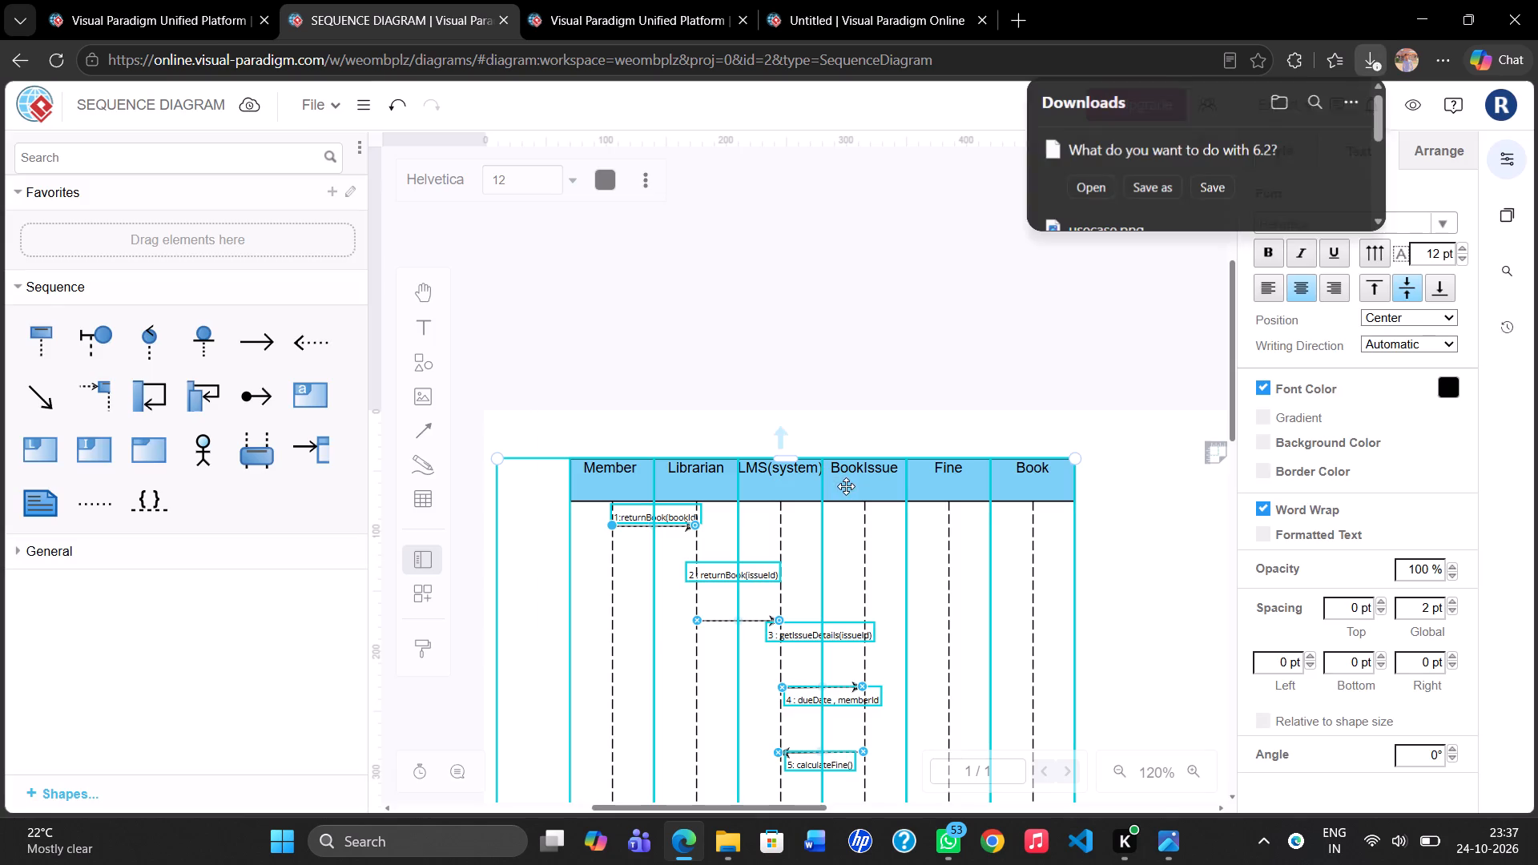
Save the pending diagram download under the name SEquence6.2.
click(1157, 197)
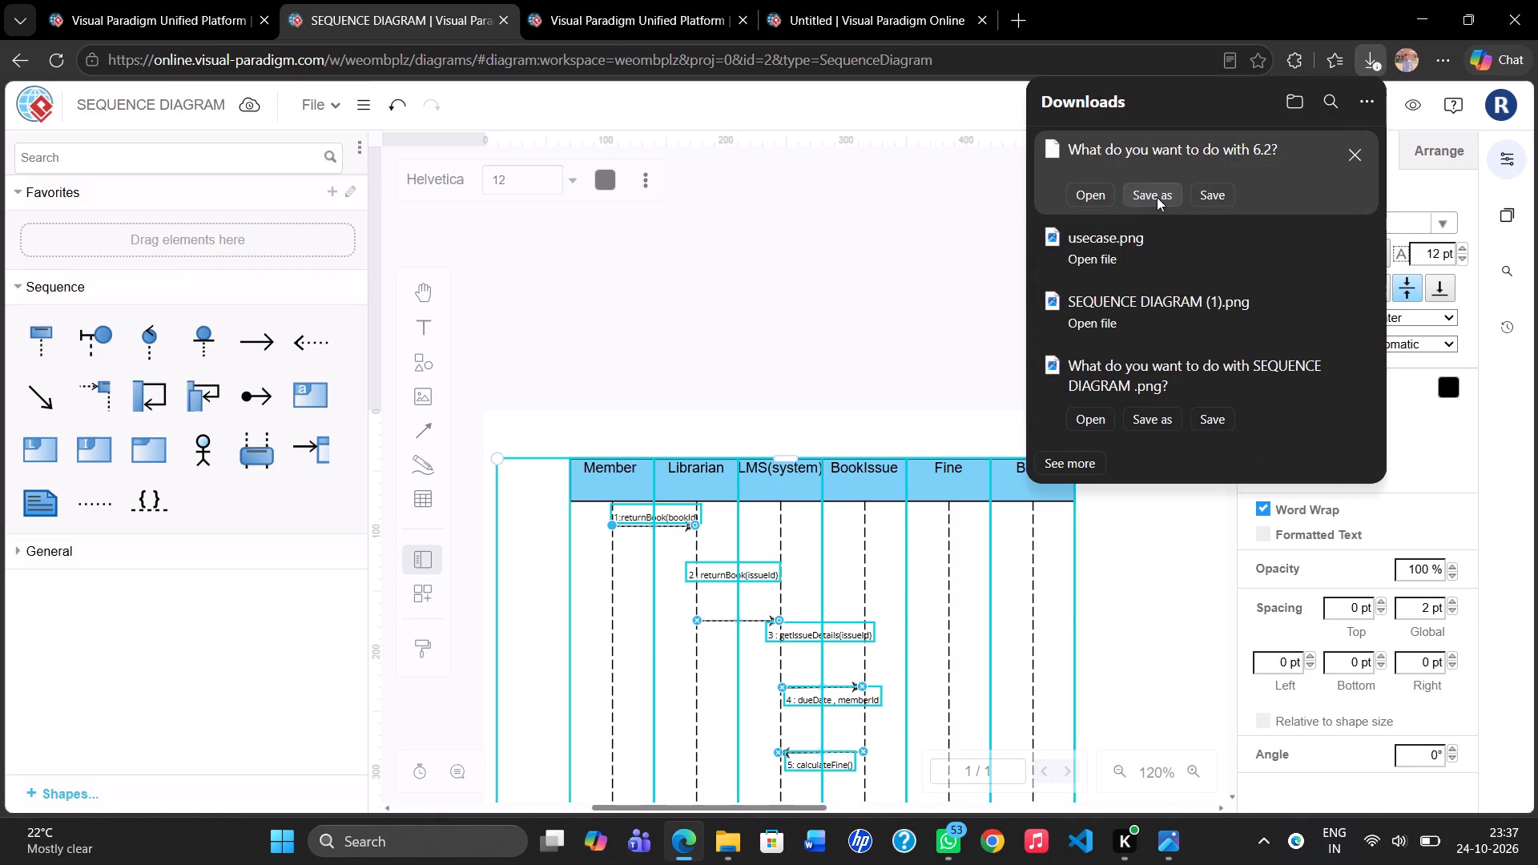
key(BackSpace)
text(SEr)
key(BackSpace)
text(quence)
text(6.2)
key(Return)
click(948, 294)
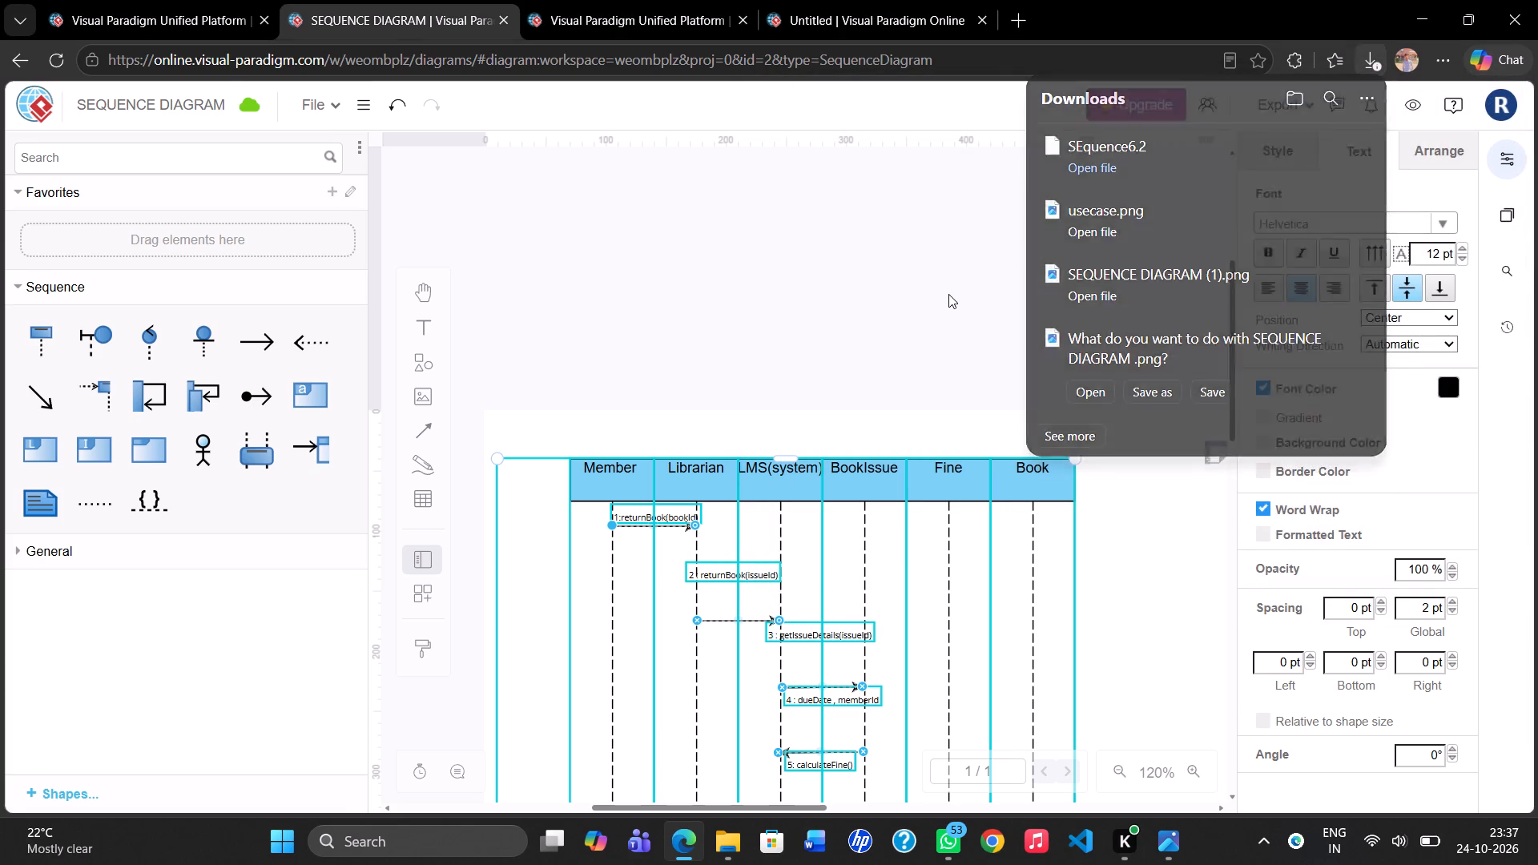
Delete every element of the Return Book sequence diagram from the canvas.
scroll(948, 294, down, 5)
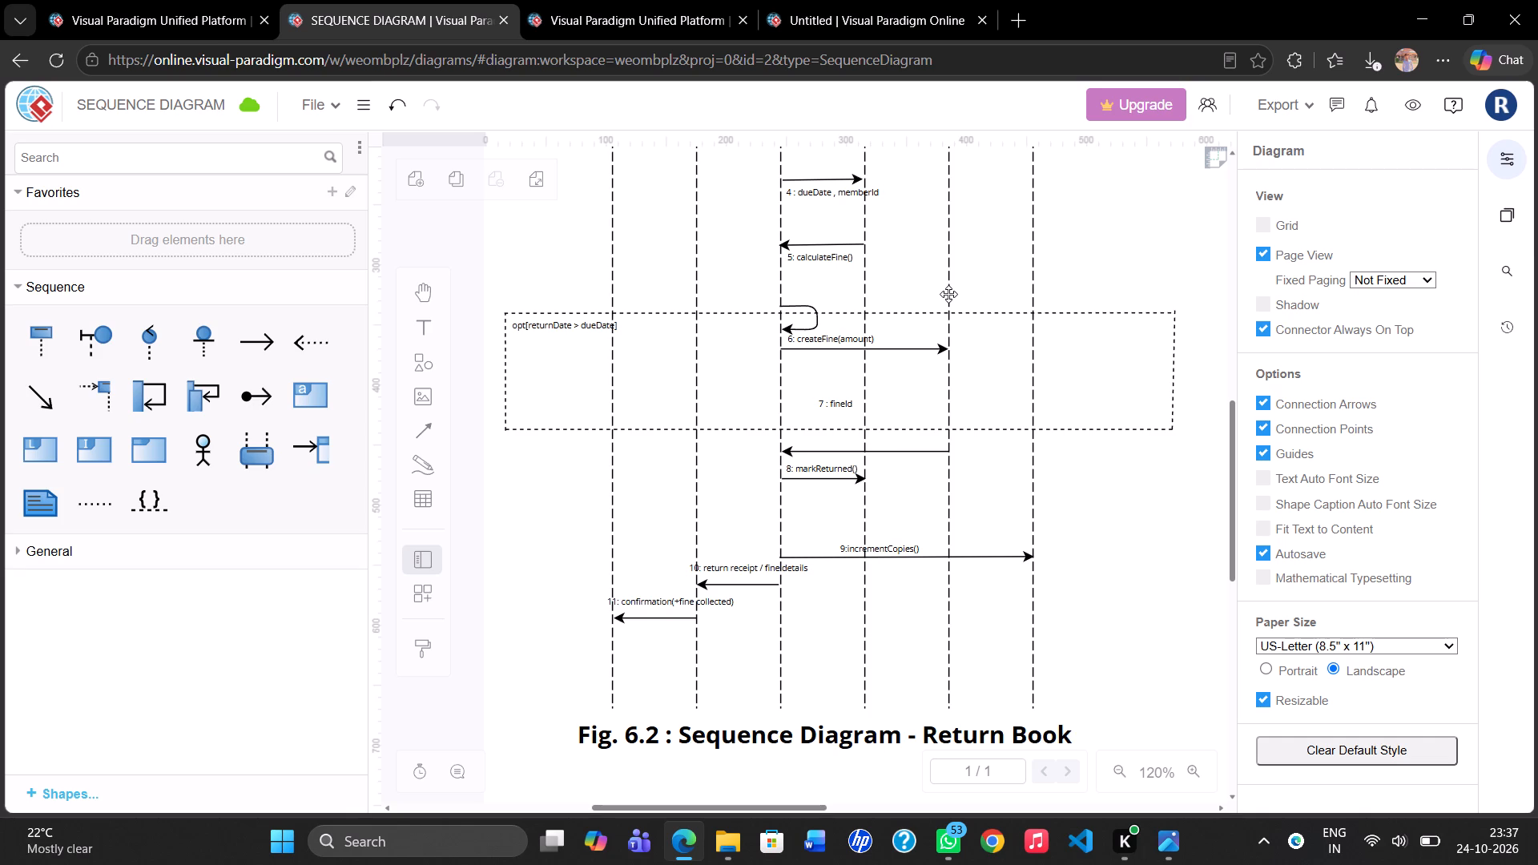
key(ctrl+a)
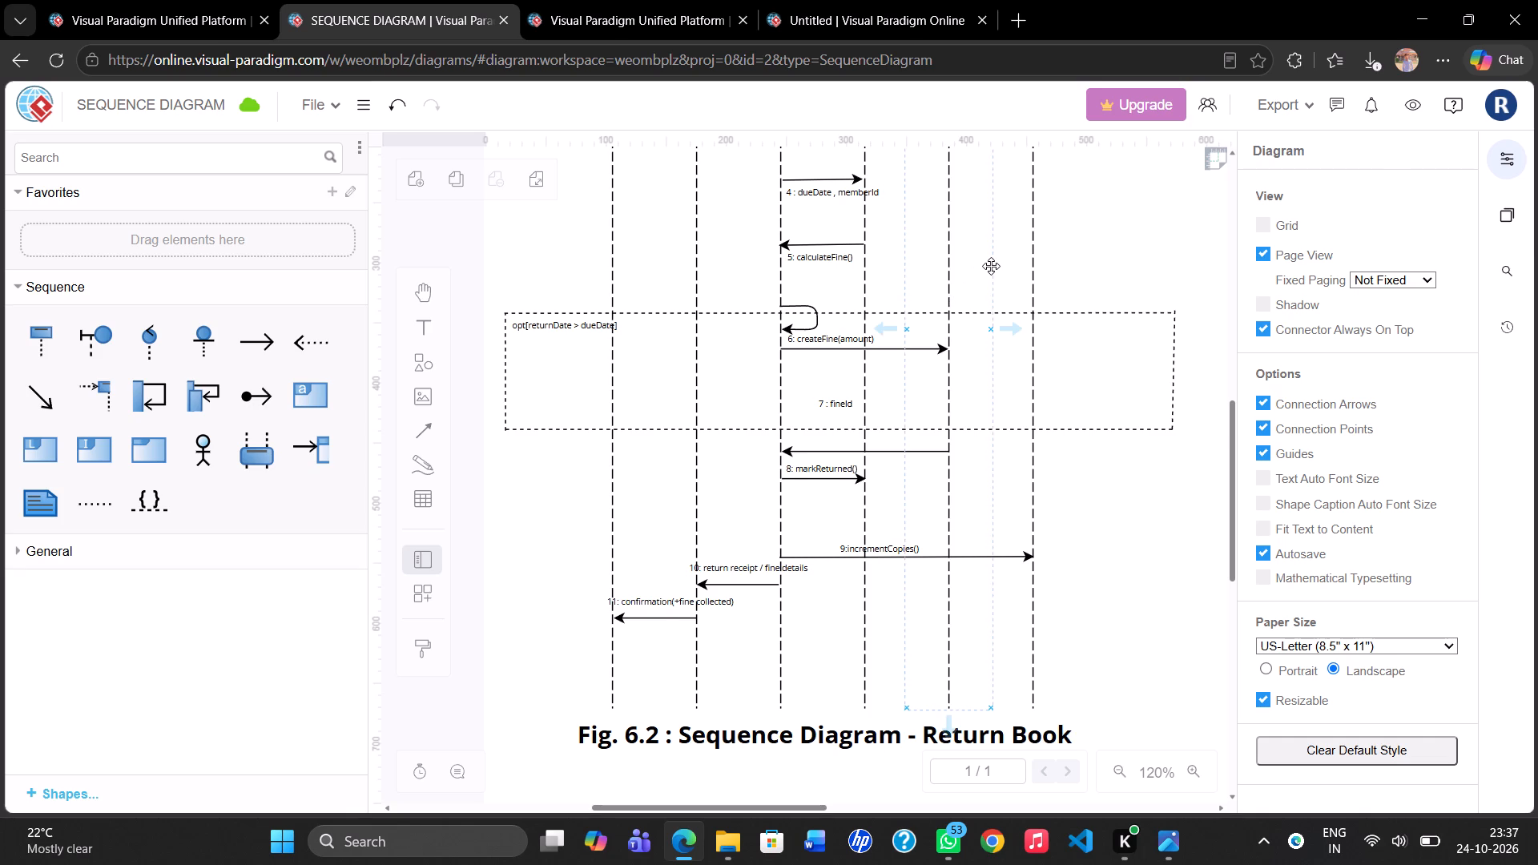
key(BackSpace)
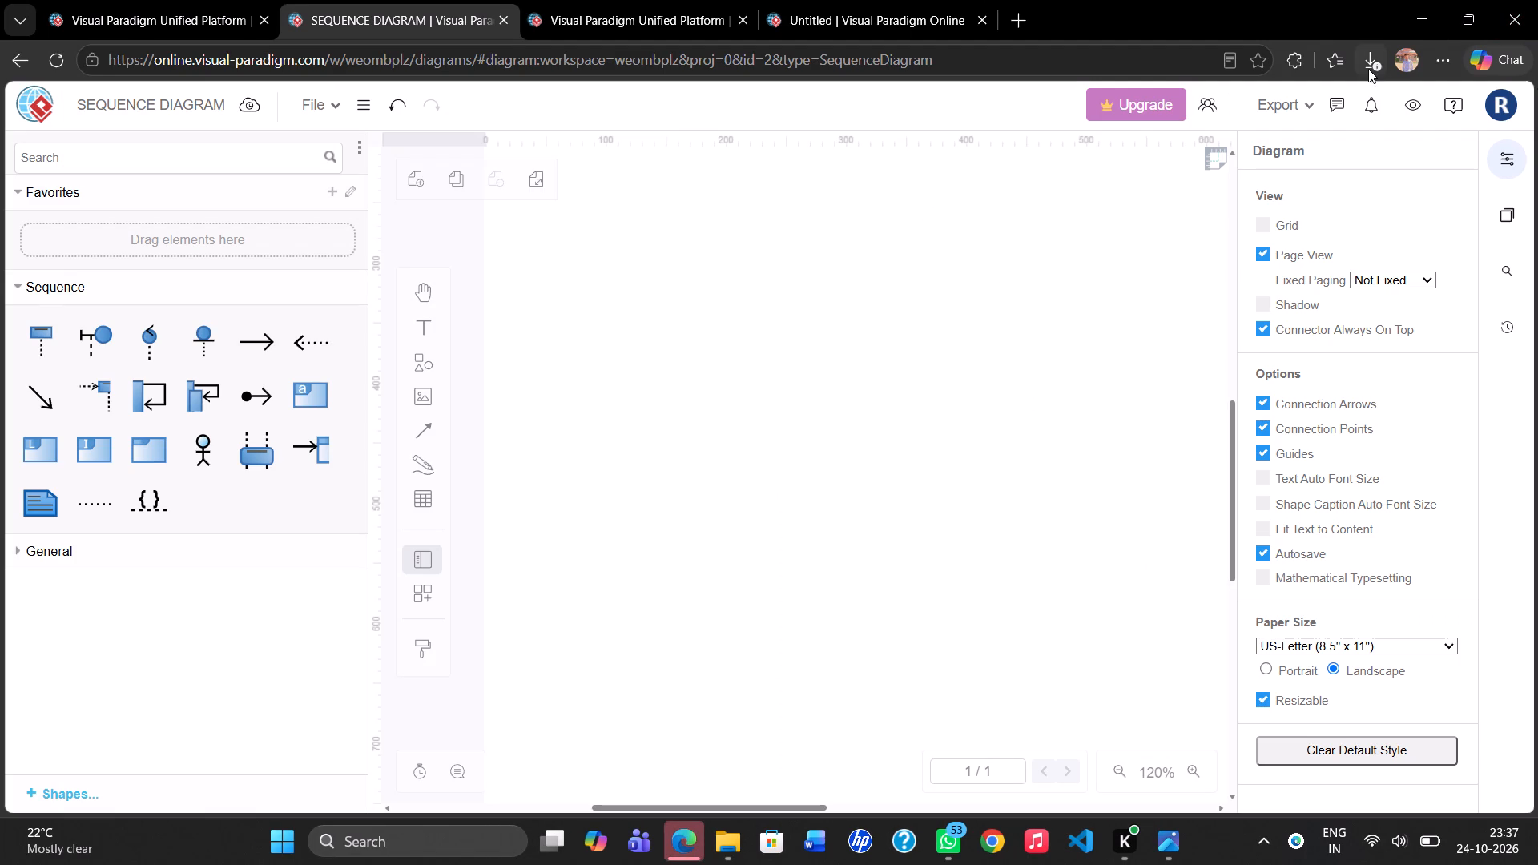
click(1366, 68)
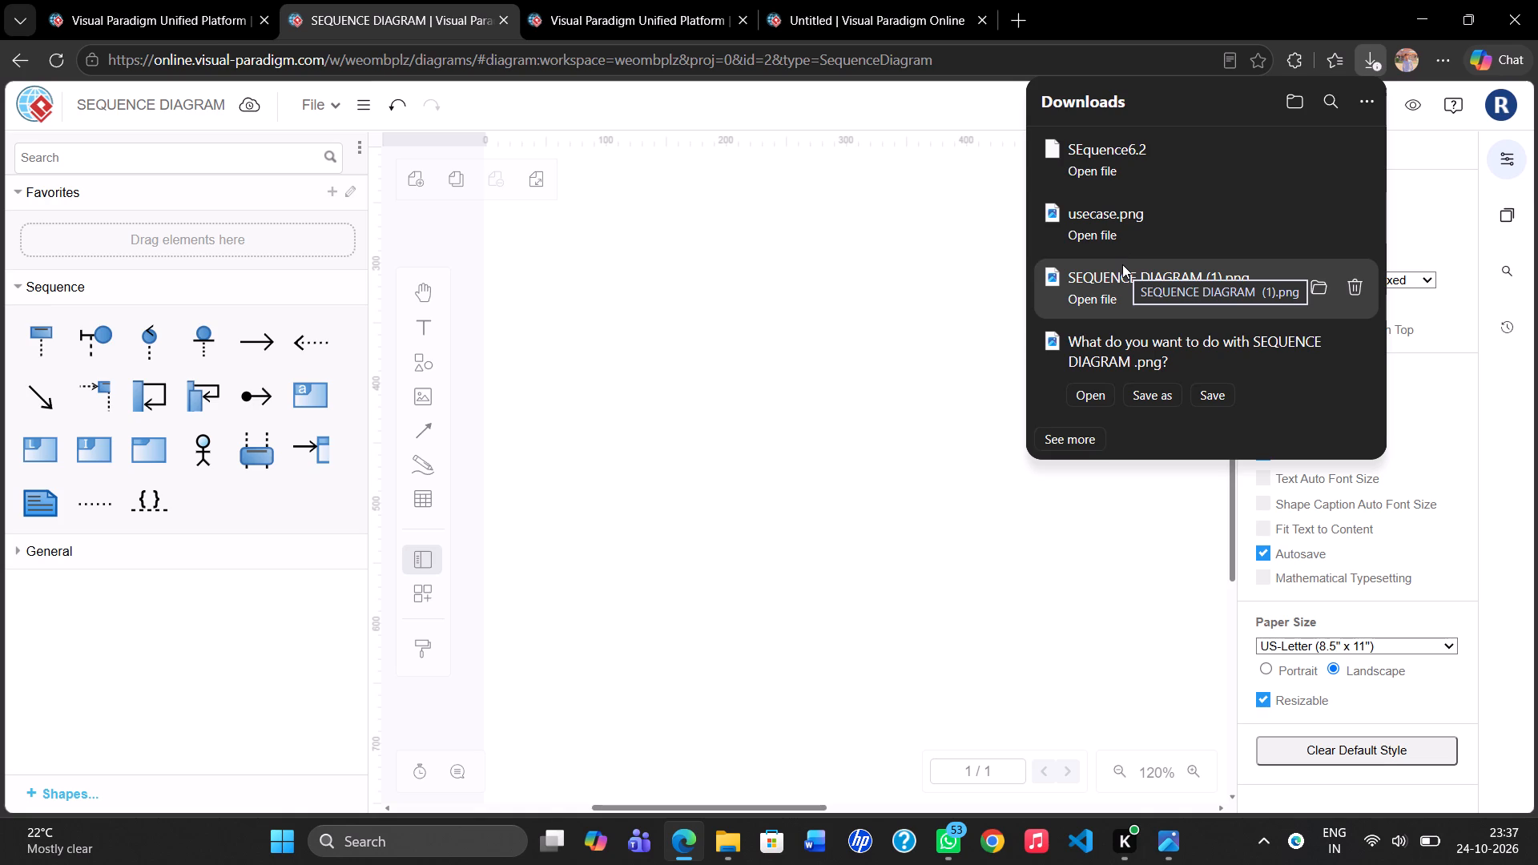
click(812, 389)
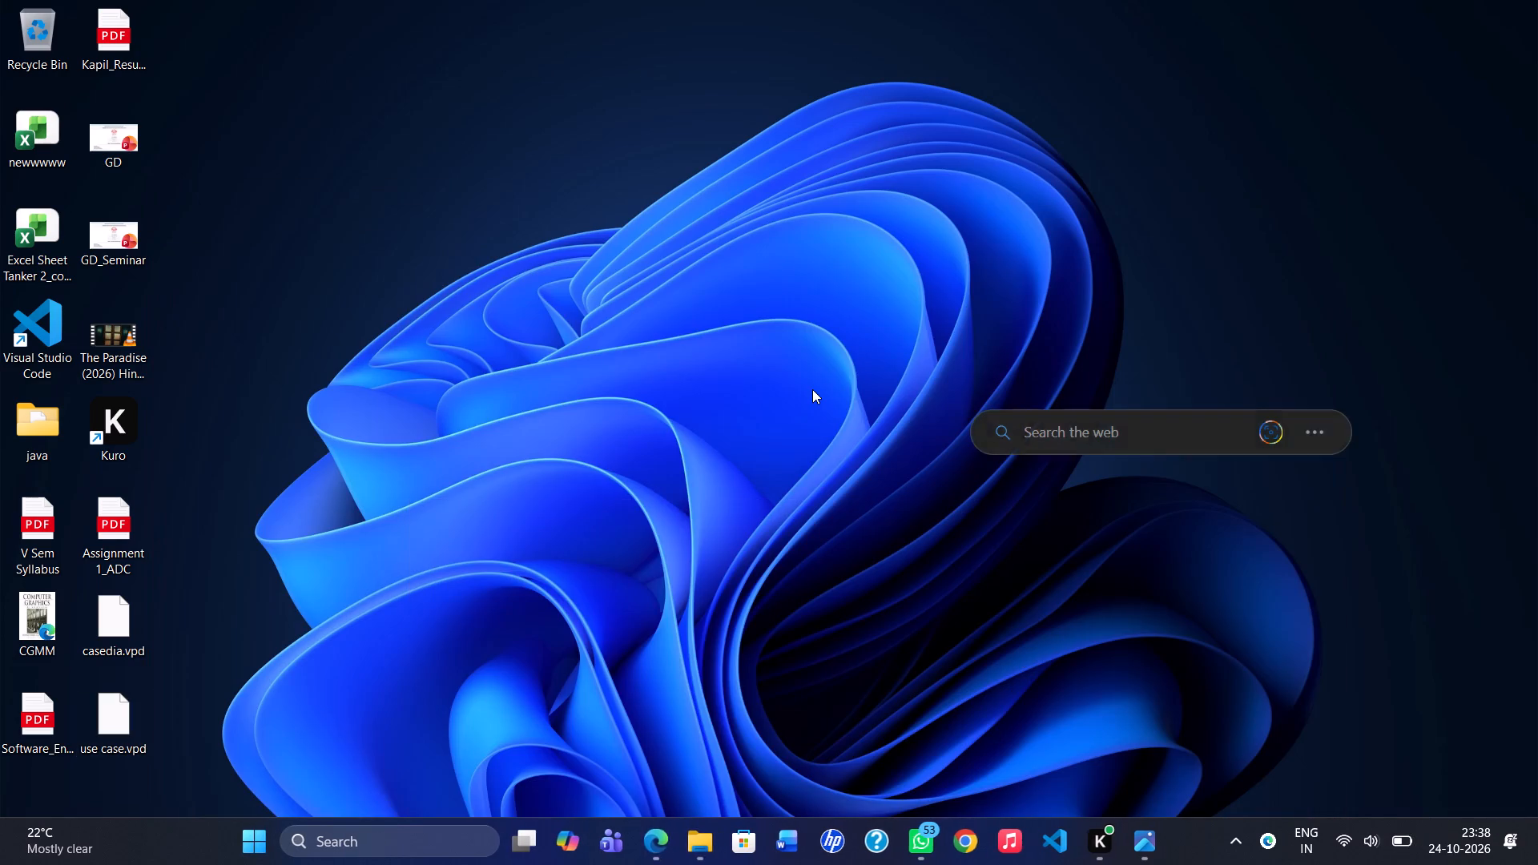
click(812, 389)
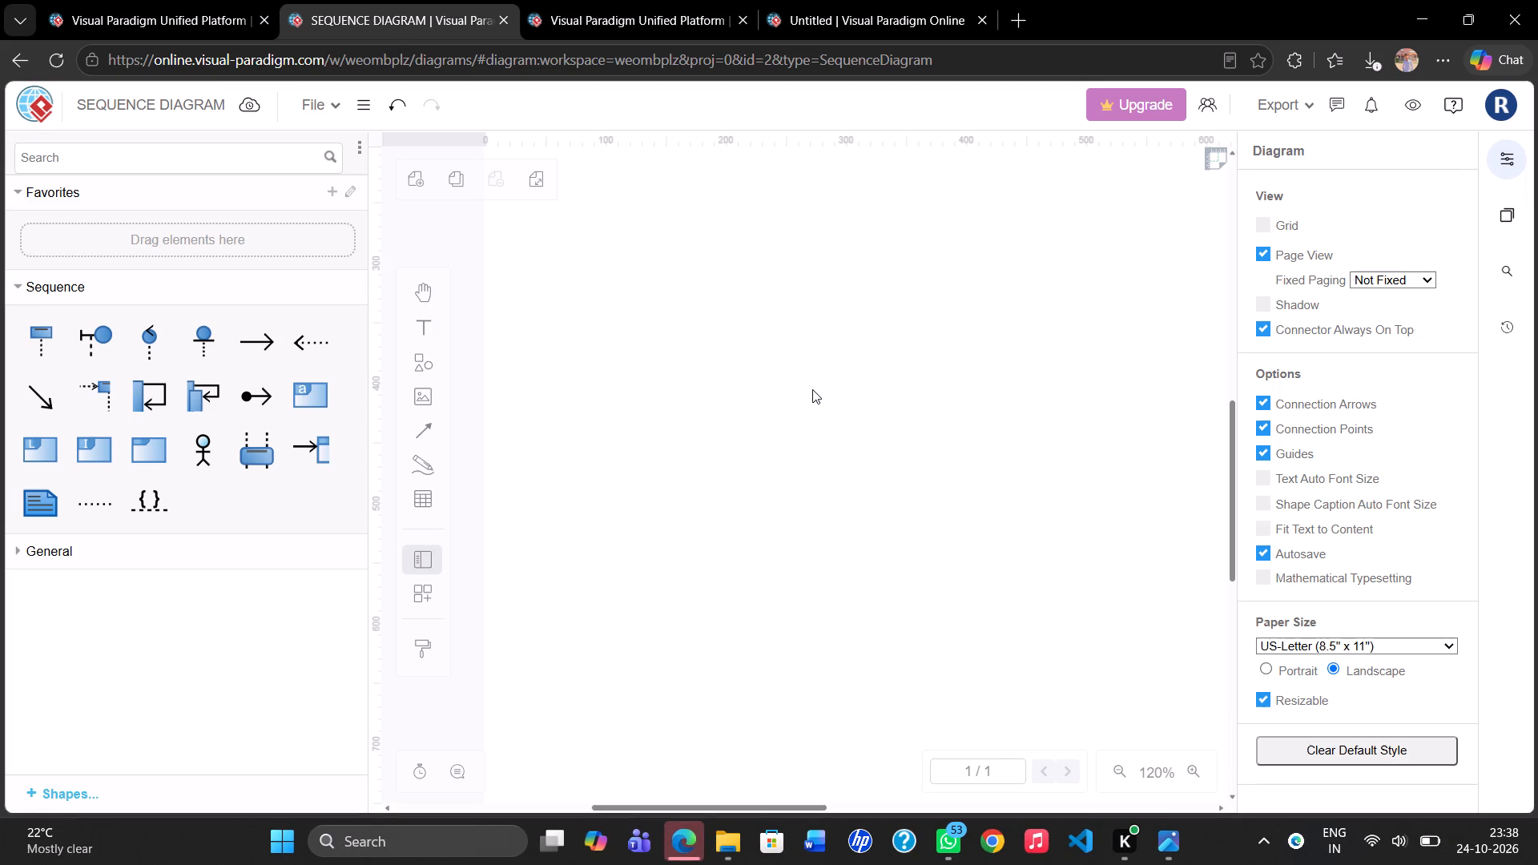
Paste the Issue and Return of a book activity diagram from the clipboard history onto the empty canvas.
key(super+v)
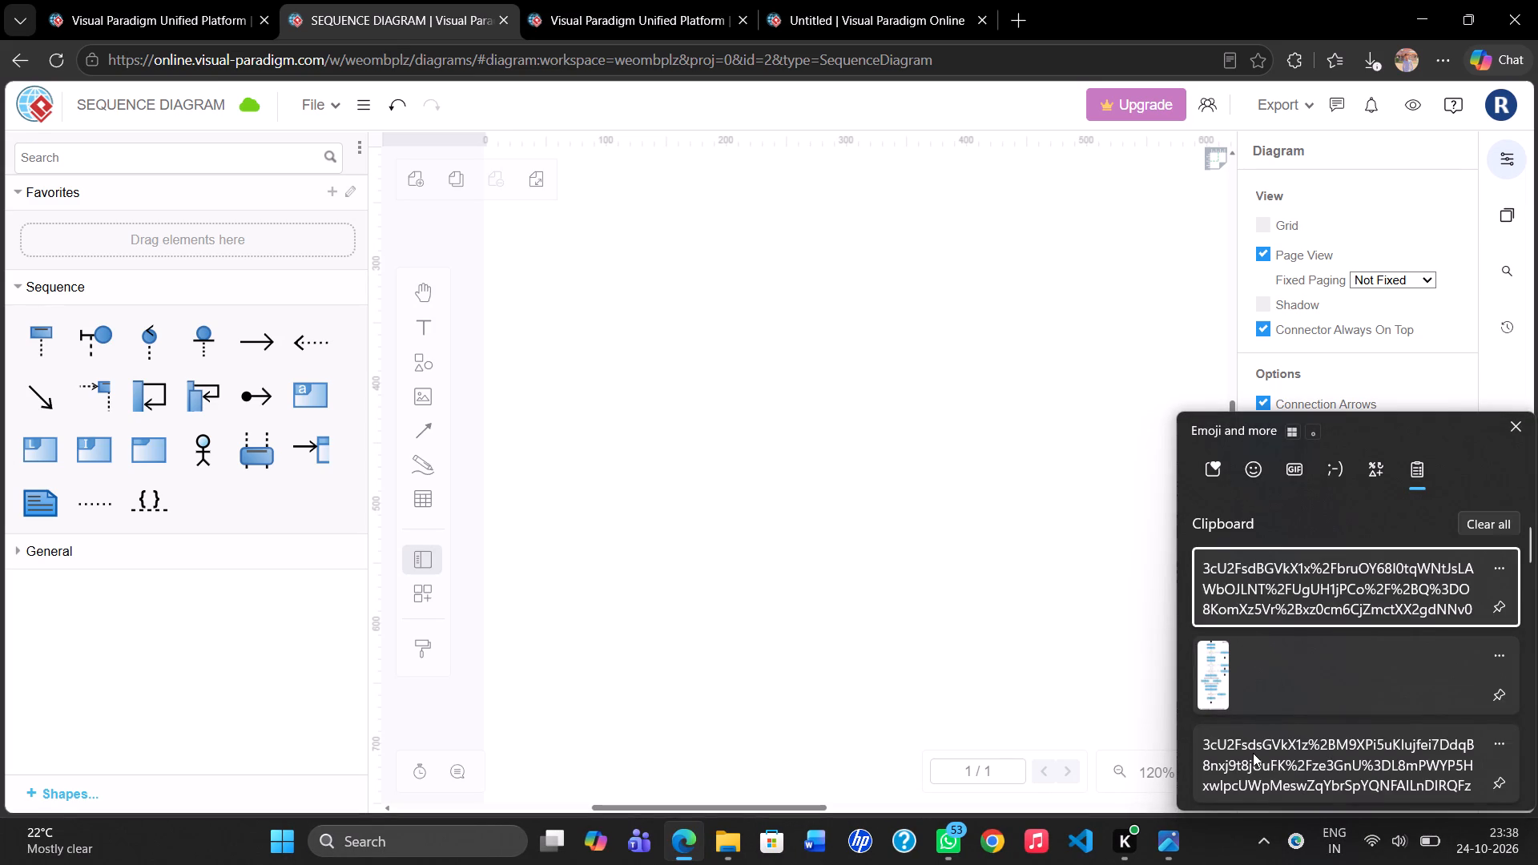
click(1253, 753)
key(ctrl+v)
click(783, 517)
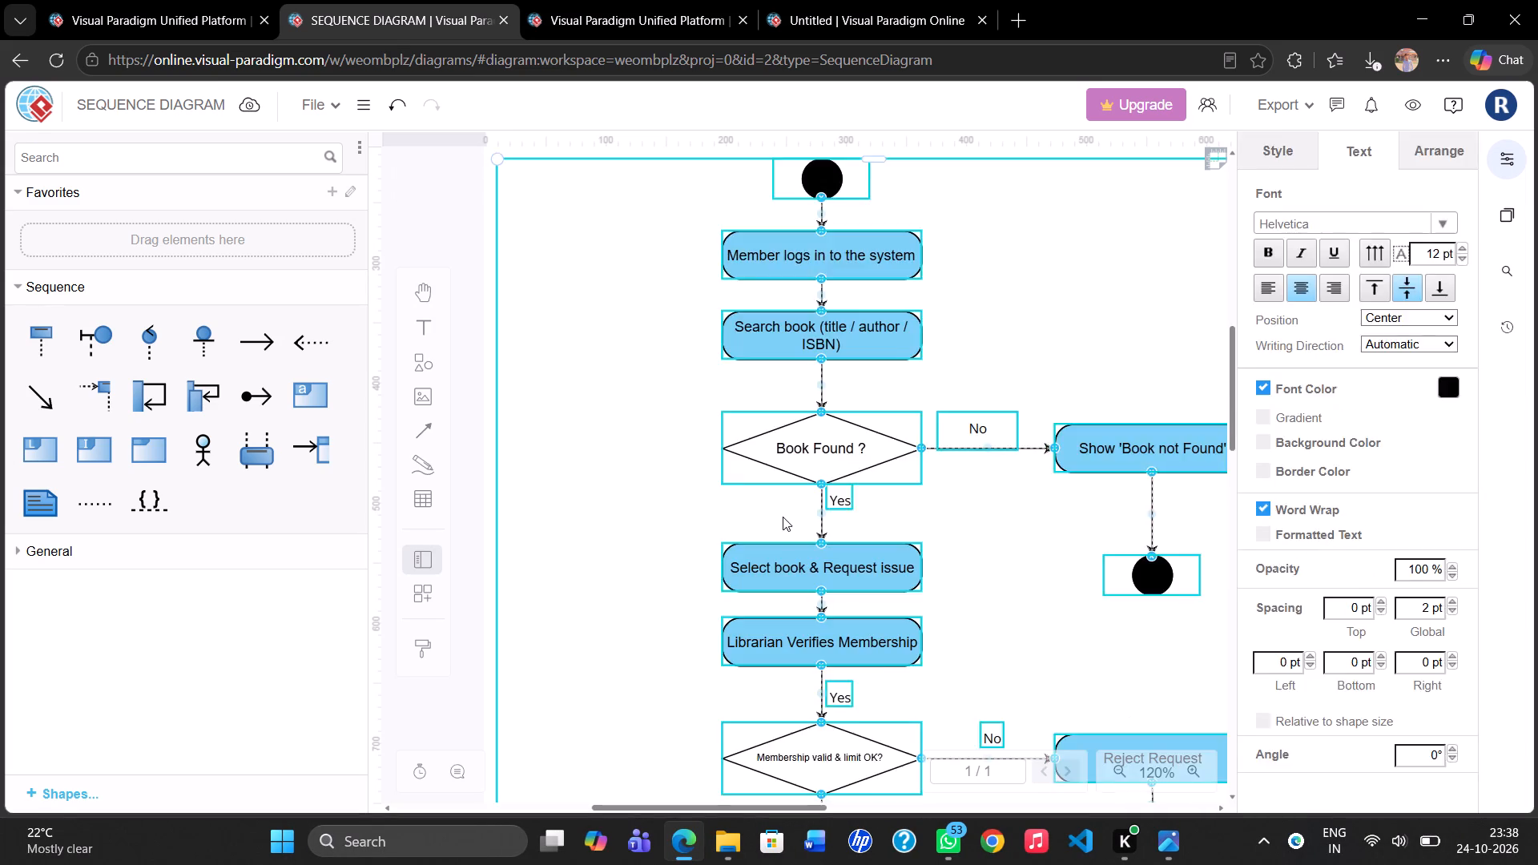
Straighten the slanted Yes arrow from the "Returned after due date?" decision to Collect Fine by lowering its start point.
scroll(783, 517, down, 1)
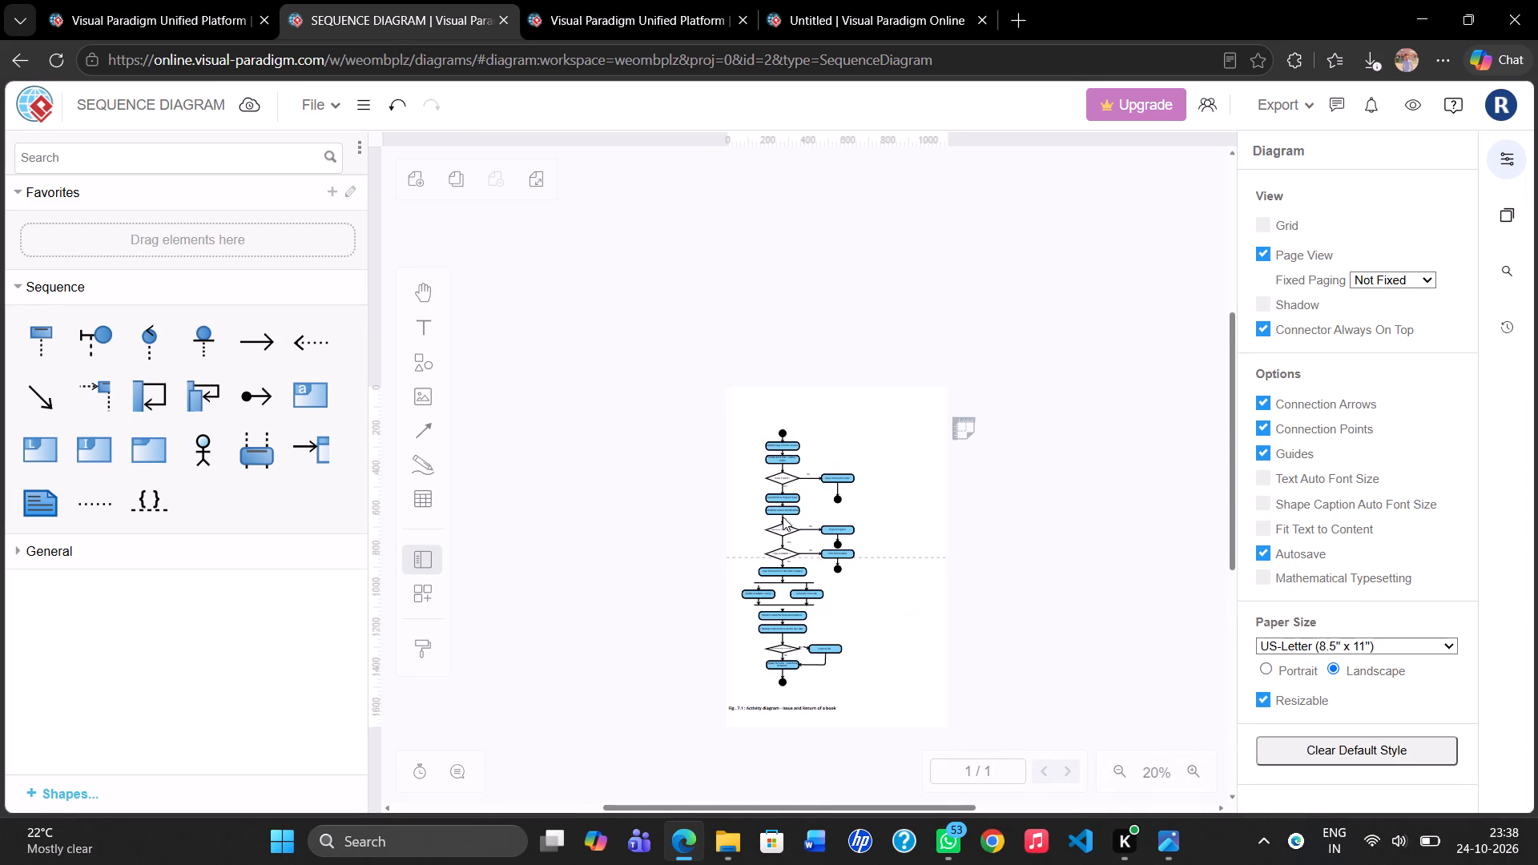
scroll(783, 517, down, 3)
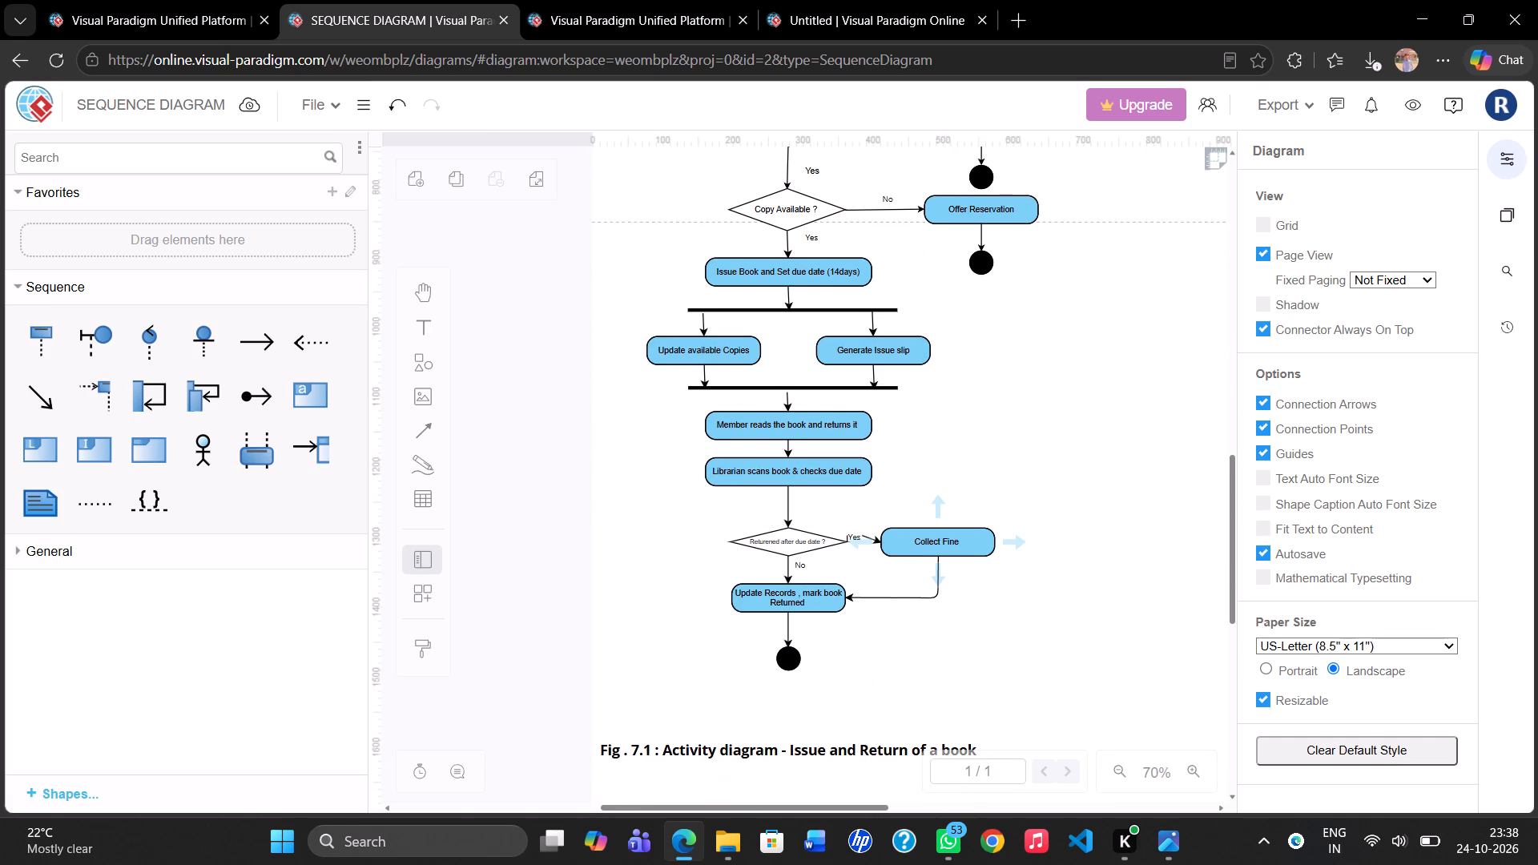
click(864, 515)
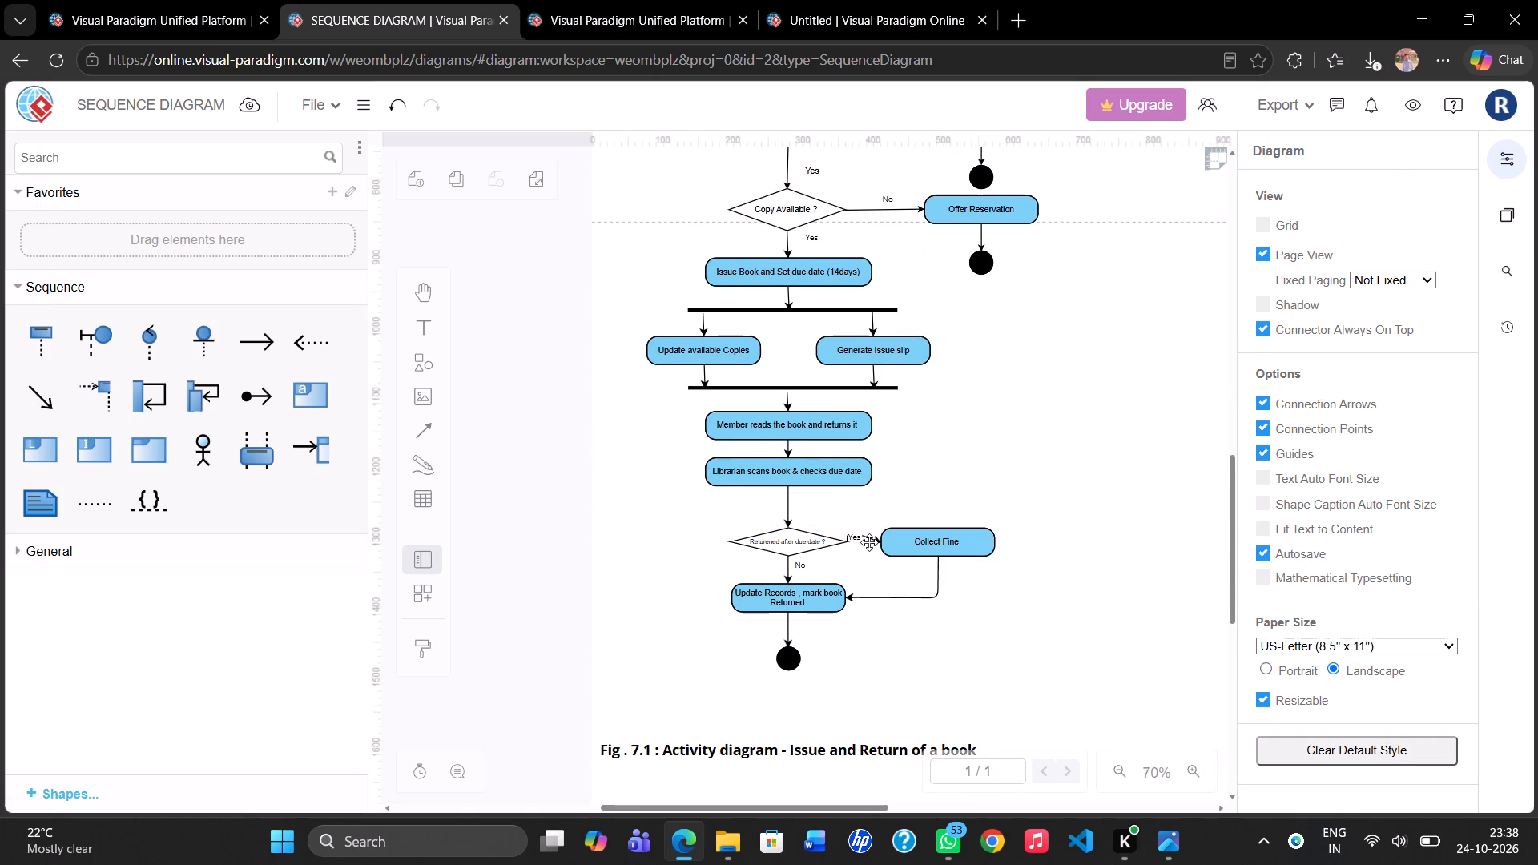
click(869, 542)
drag(862, 537, 856, 544)
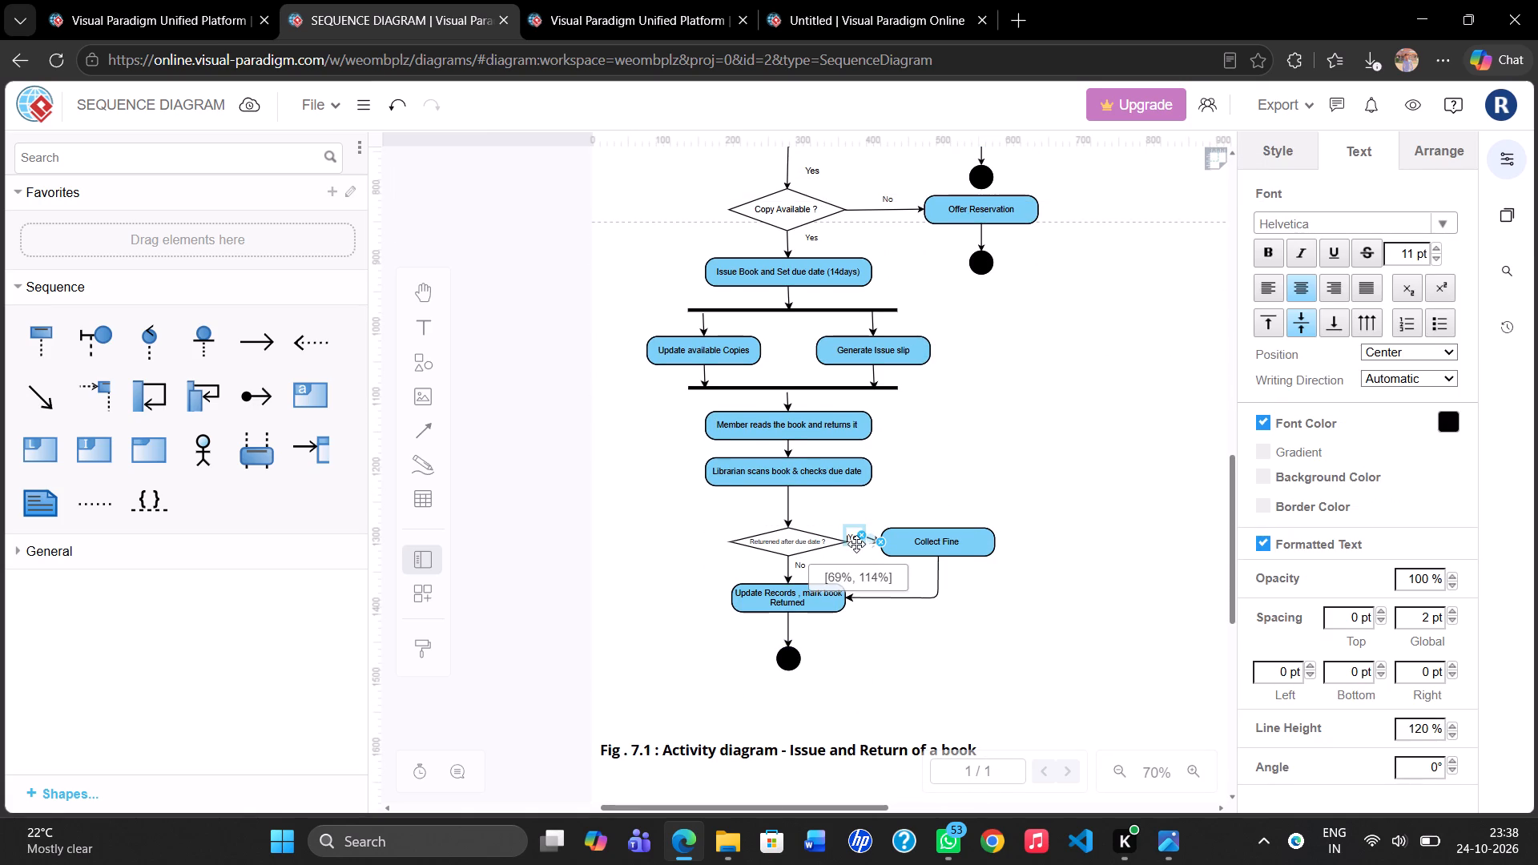
drag(856, 544, 852, 543)
click(858, 569)
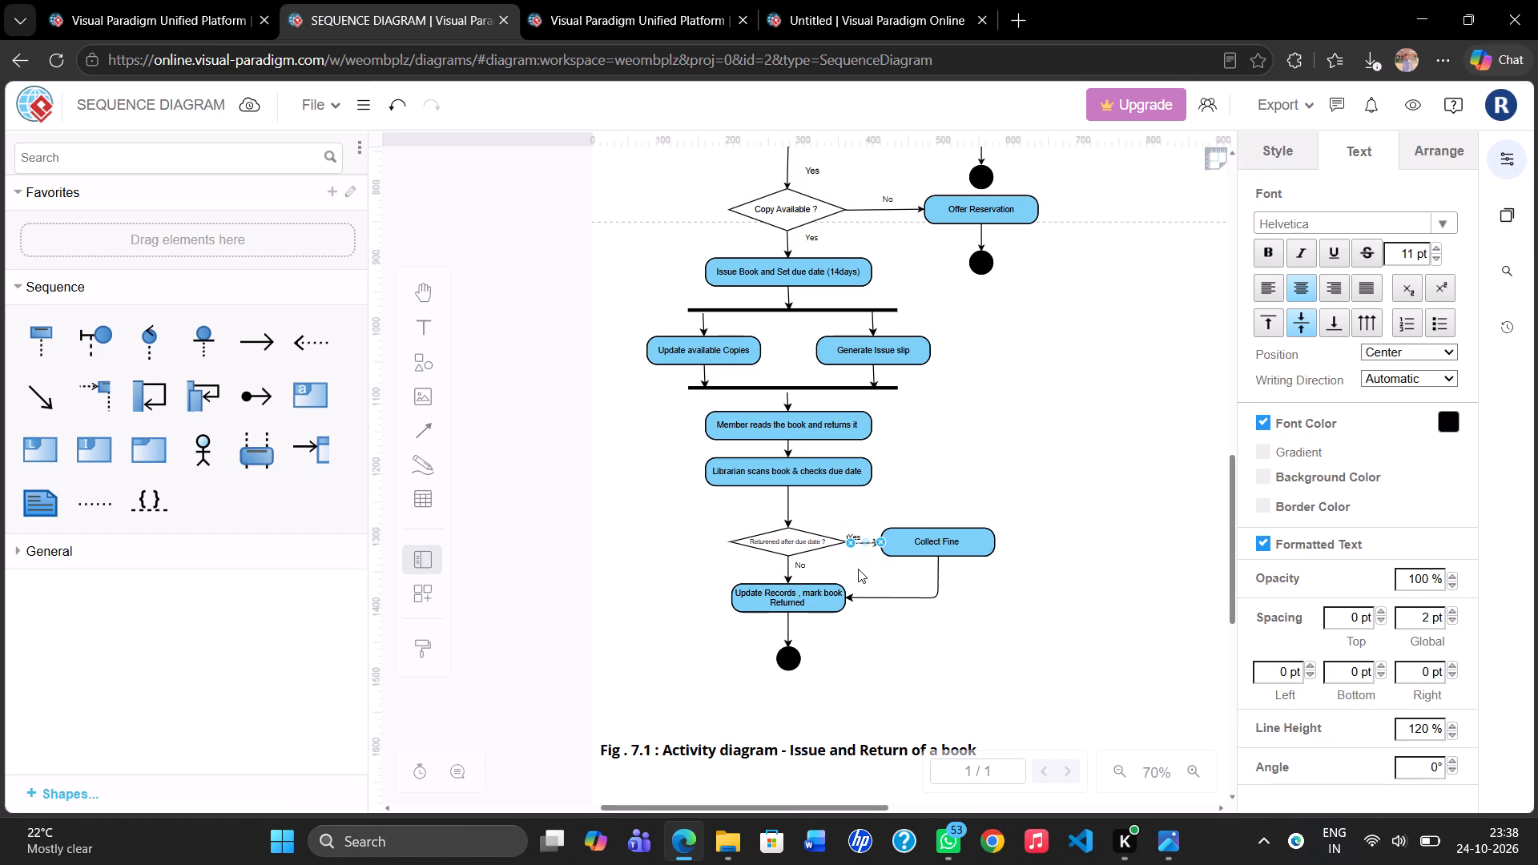
Adjust the Yes label beside the "Returned after due date?" decision so the arrow to Collect Fine runs level beneath it.
drag(854, 535, 861, 524)
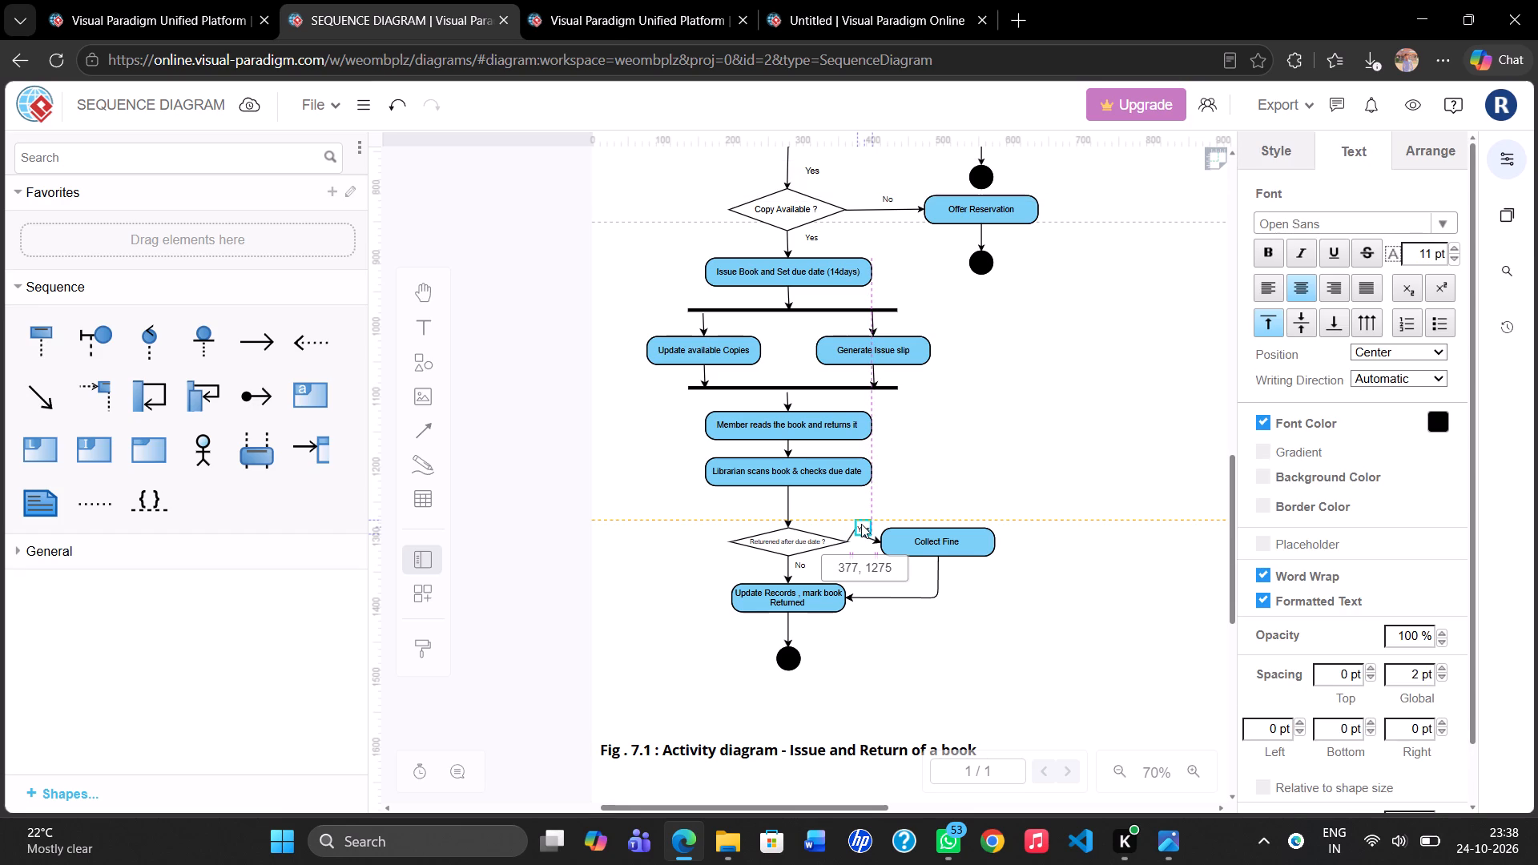
drag(861, 524, 860, 526)
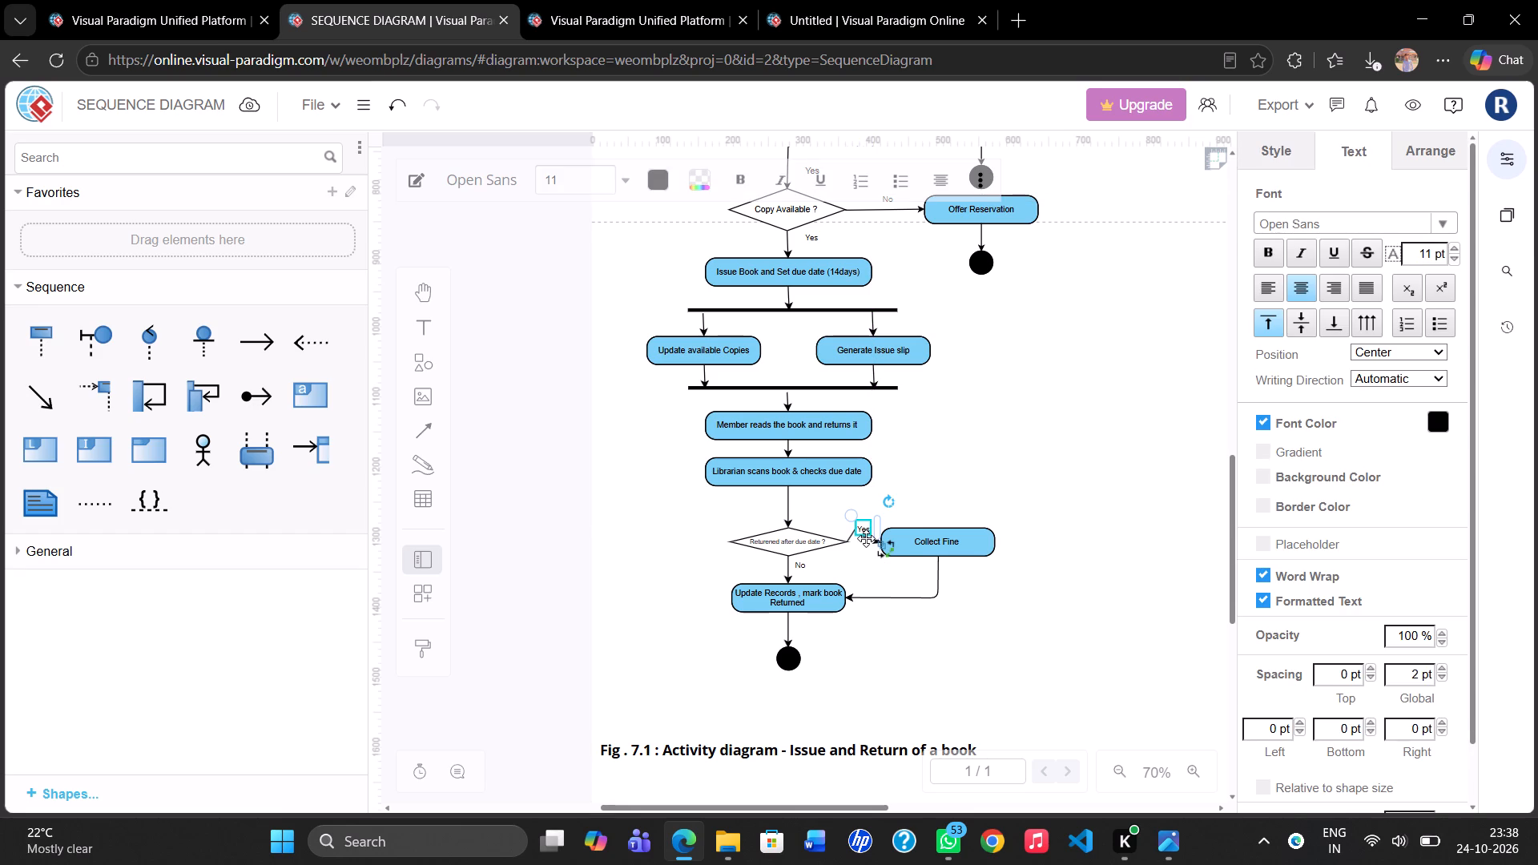
drag(866, 538, 856, 546)
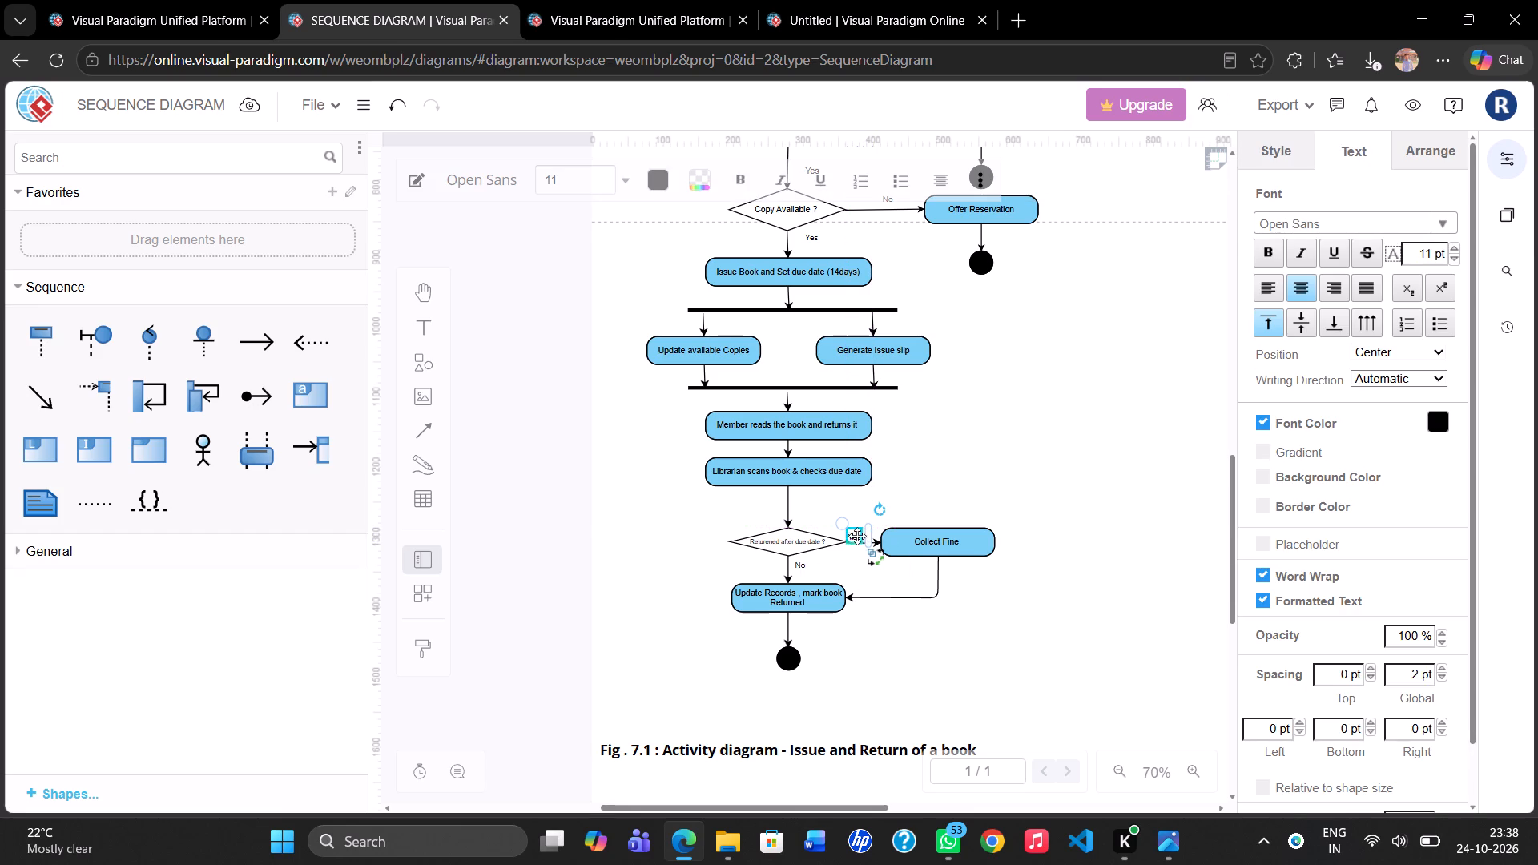
click(857, 530)
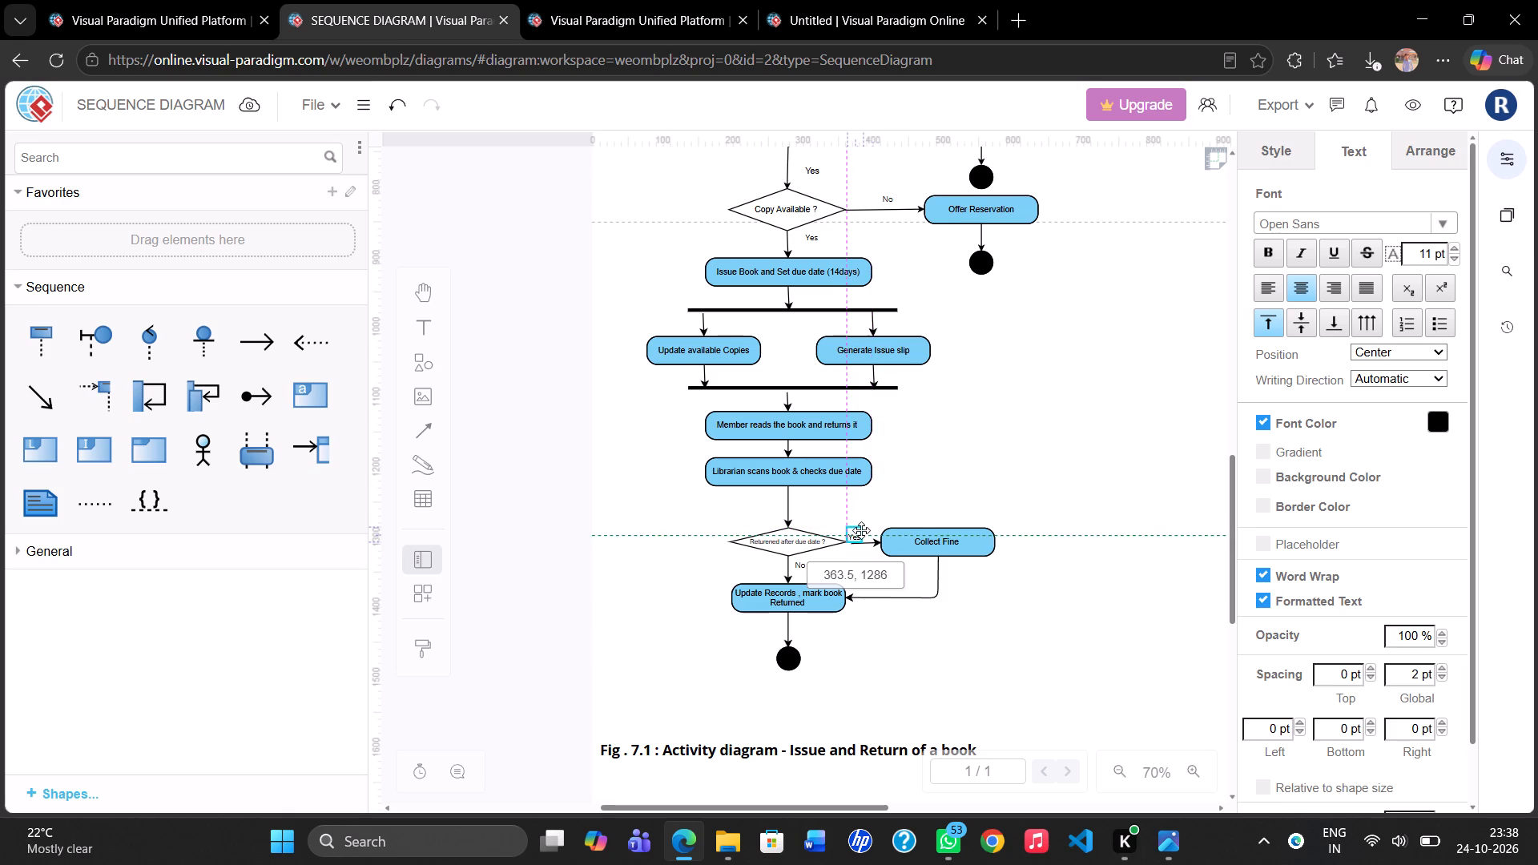
click(842, 575)
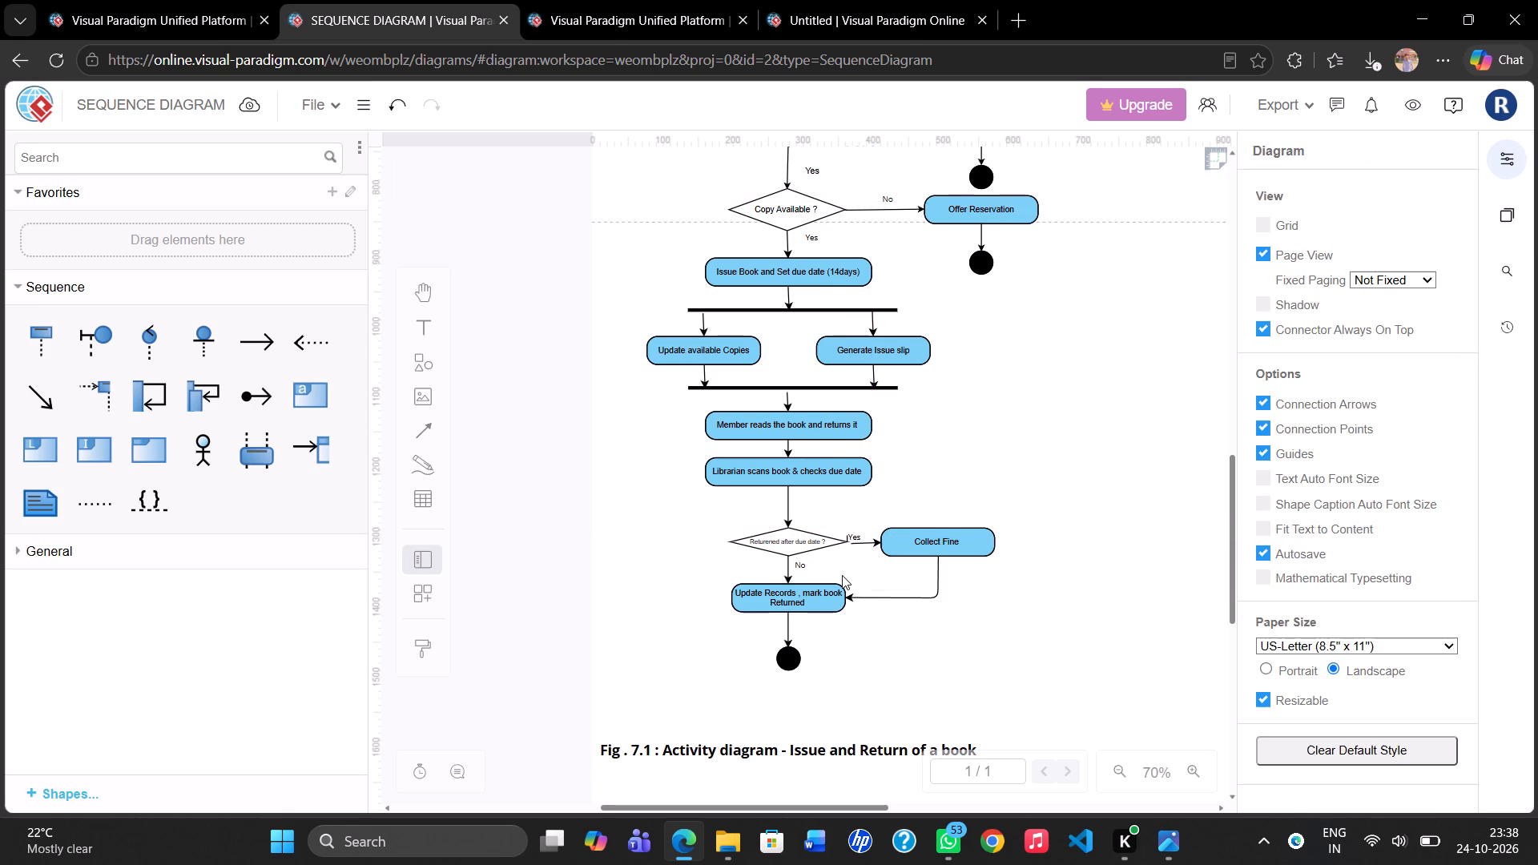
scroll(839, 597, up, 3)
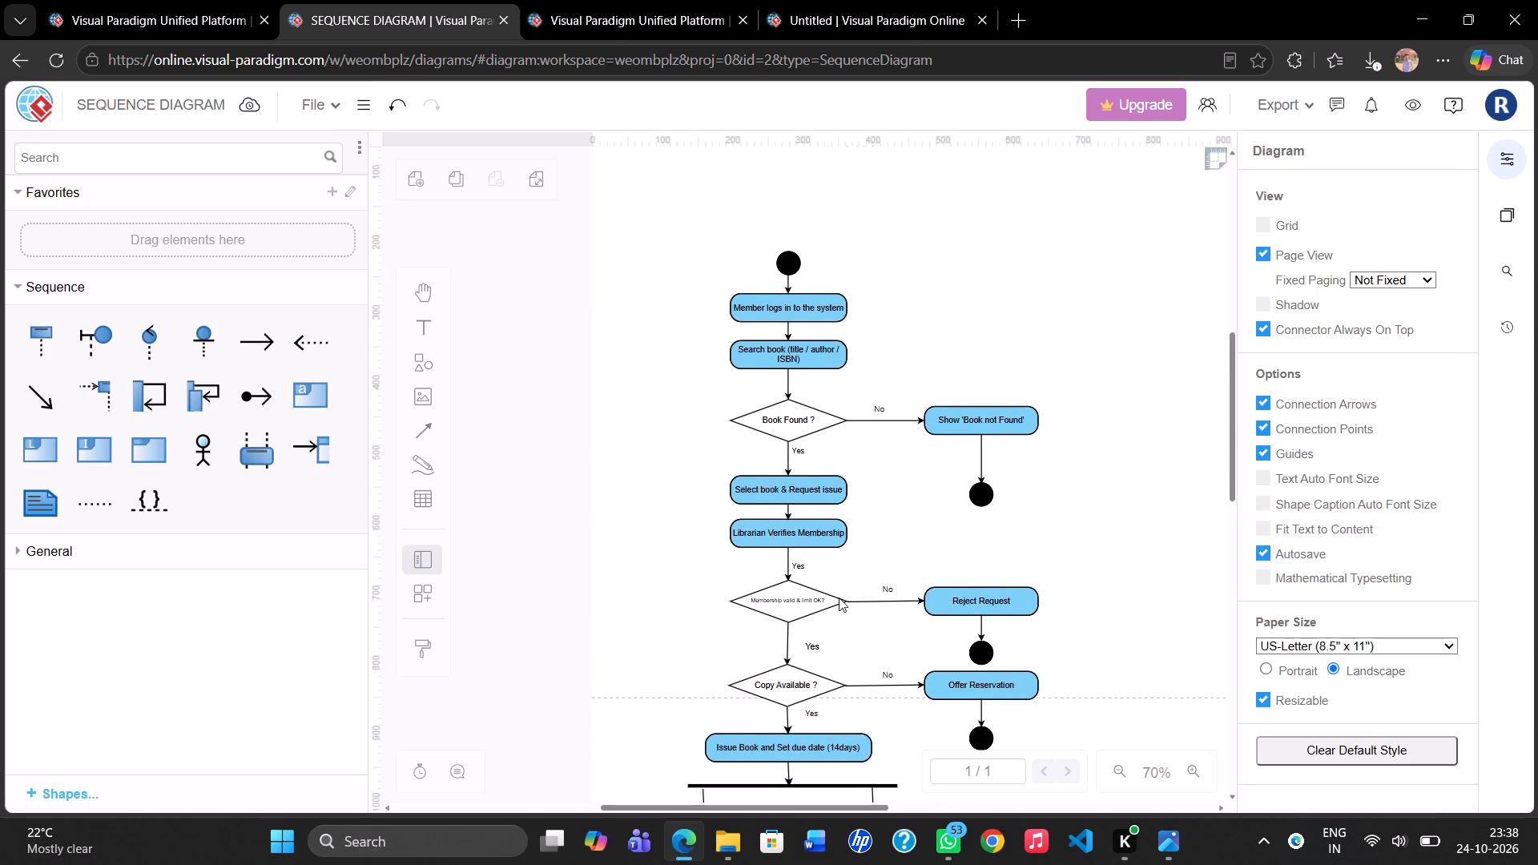
Switch to the desktop, refresh it, and view the exported SEQUENCE DIAGRAM image.
right_click(542, 469)
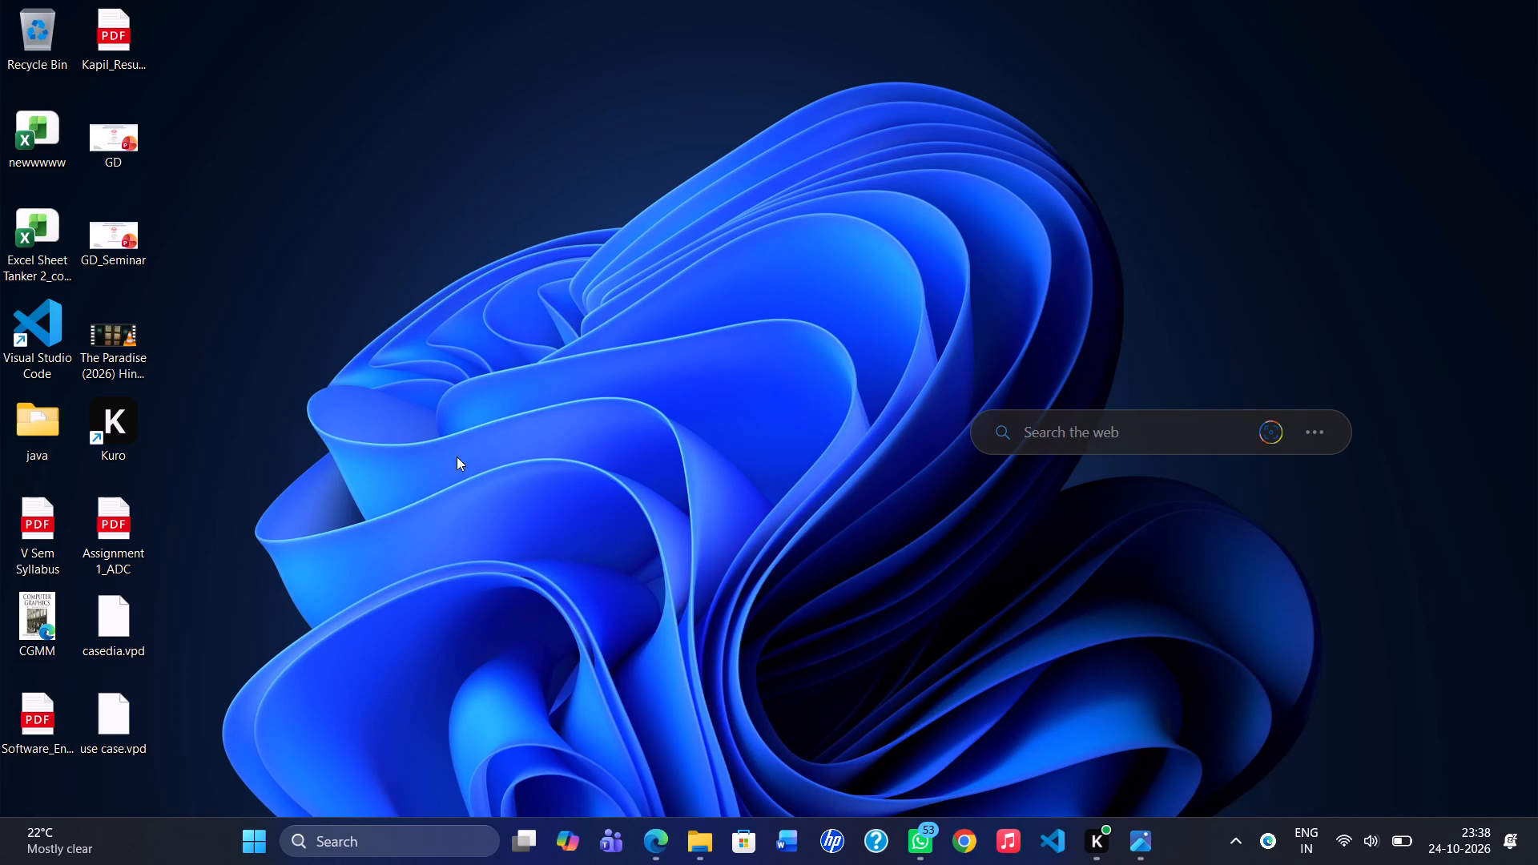
click(579, 199)
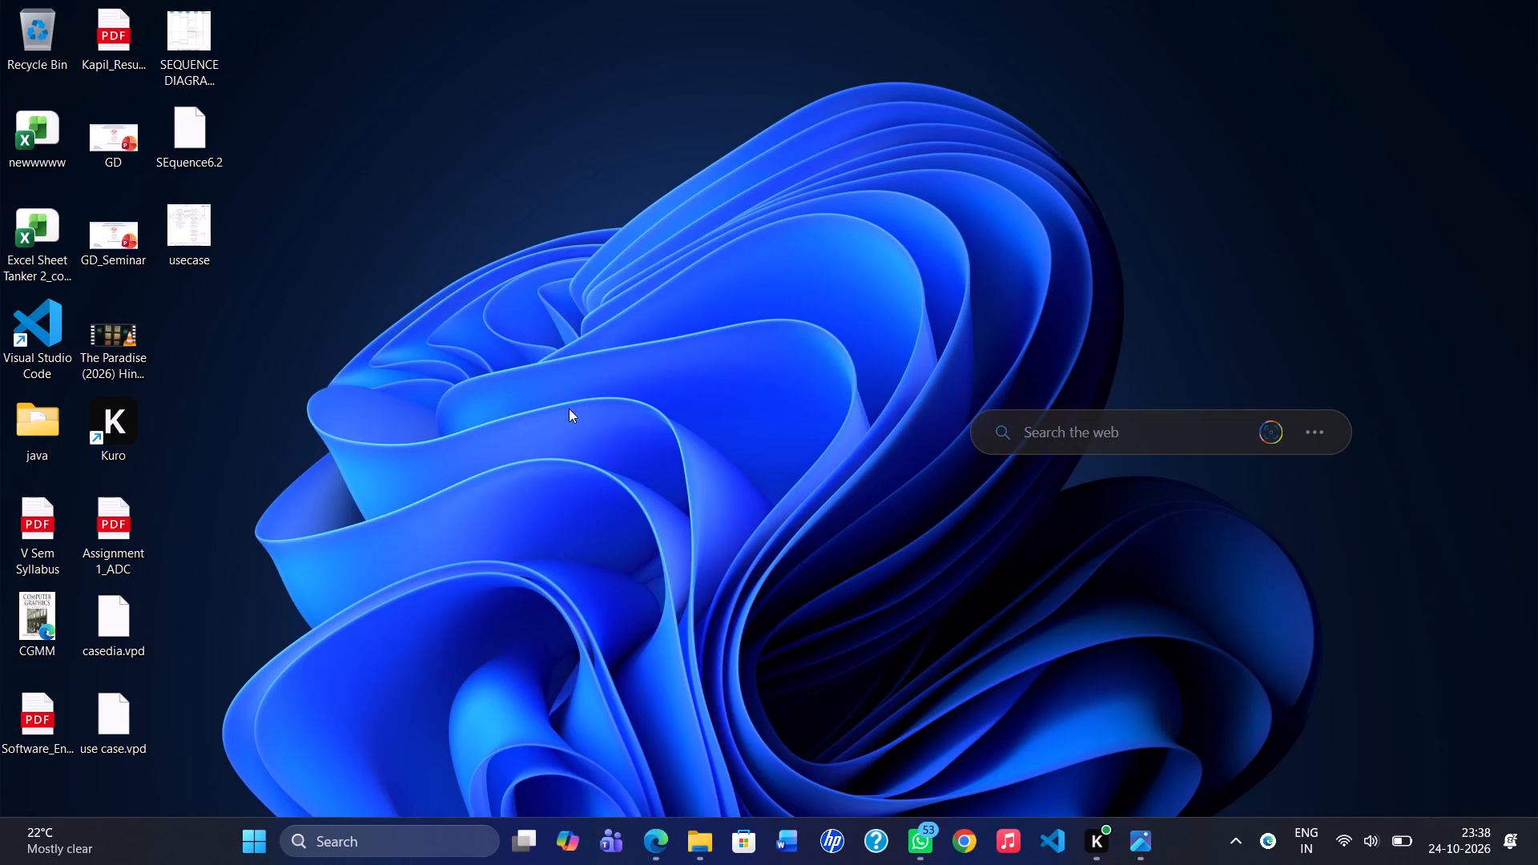
double_click(198, 48)
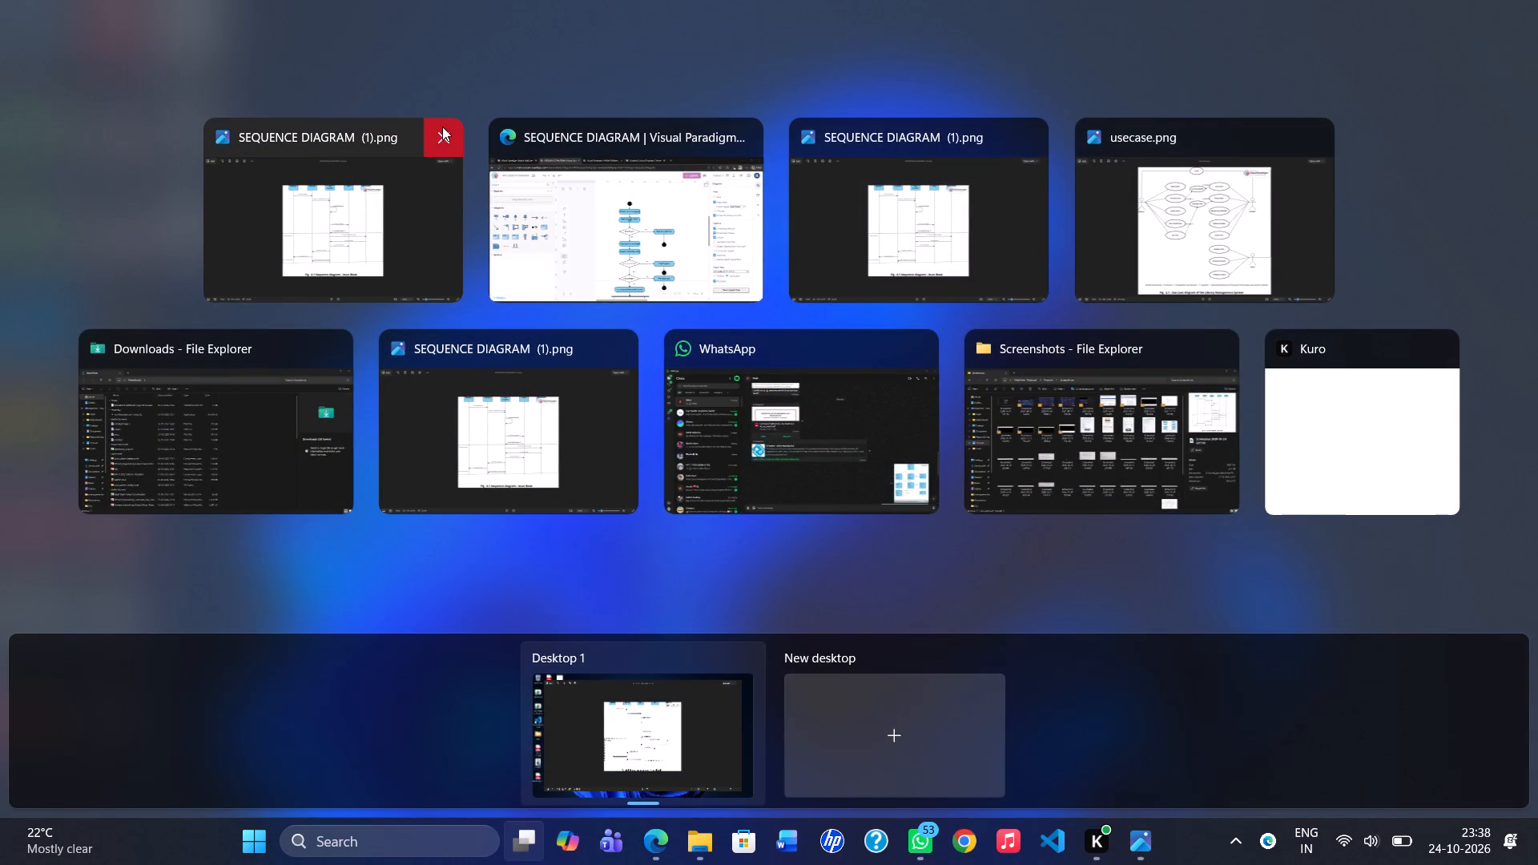
click(442, 127)
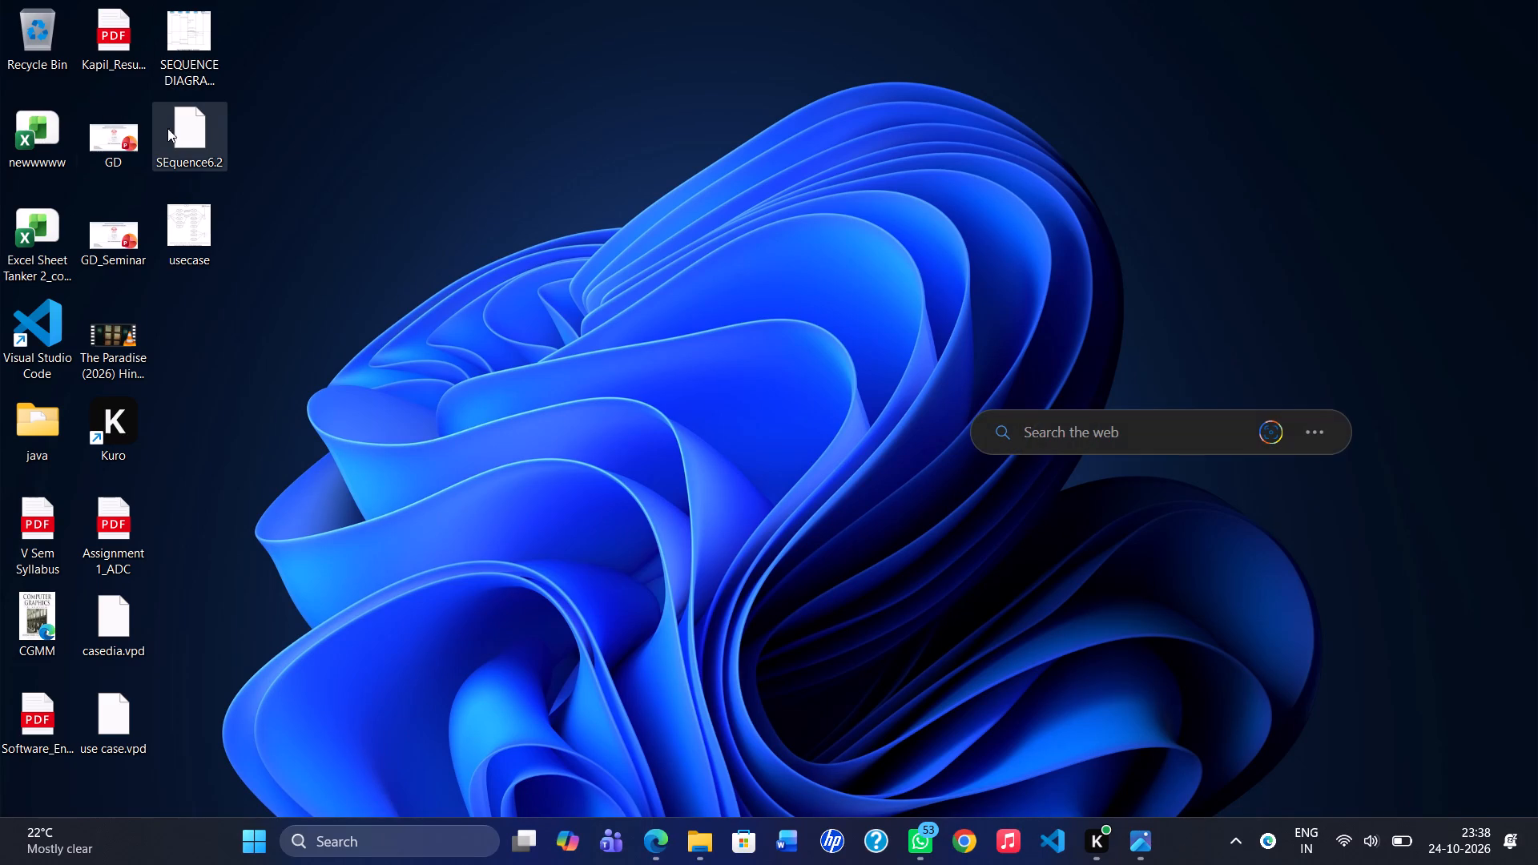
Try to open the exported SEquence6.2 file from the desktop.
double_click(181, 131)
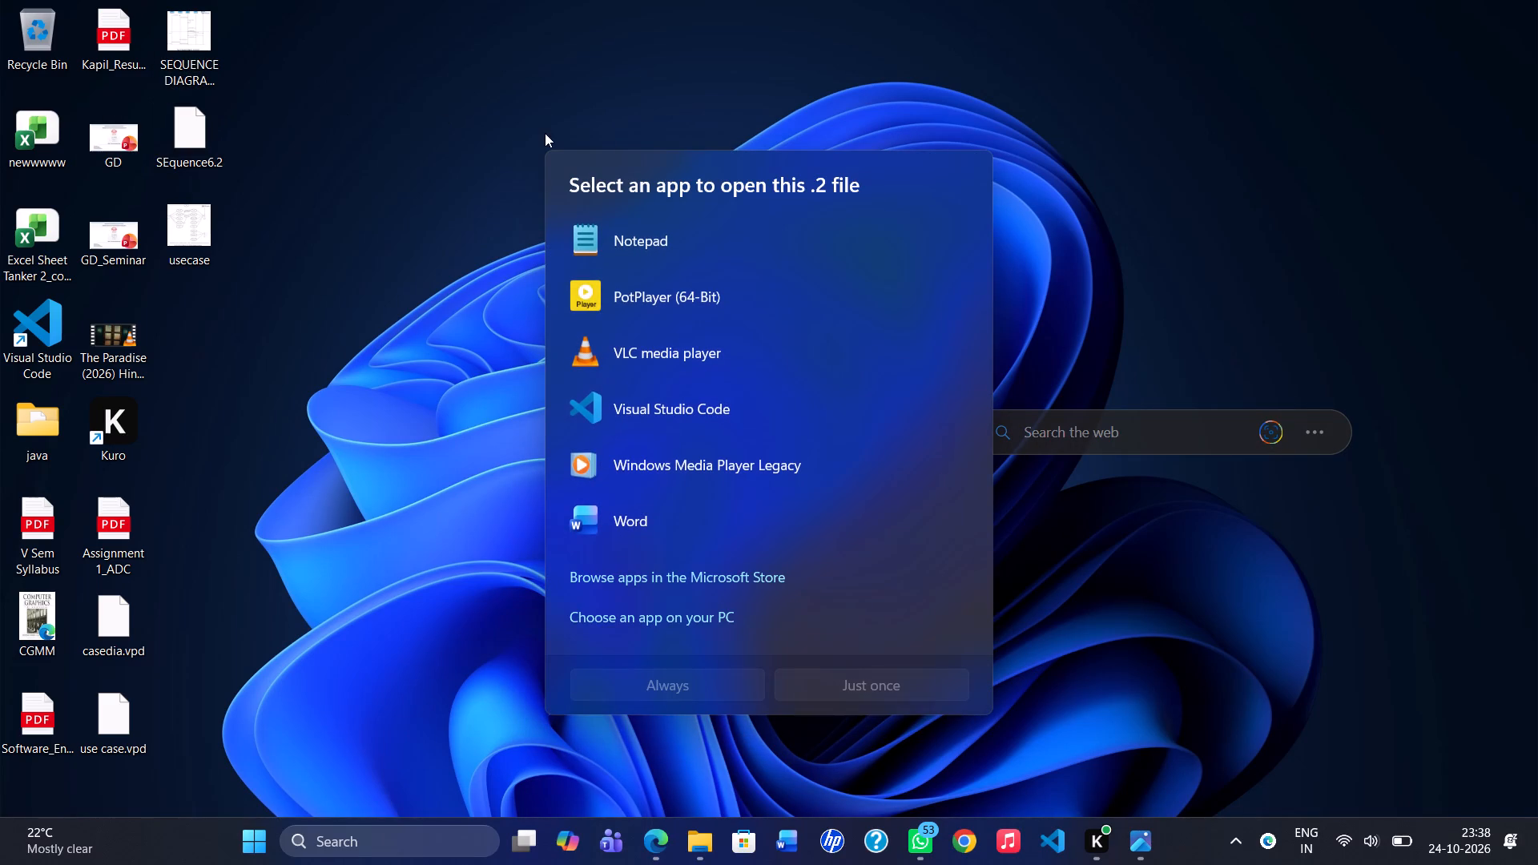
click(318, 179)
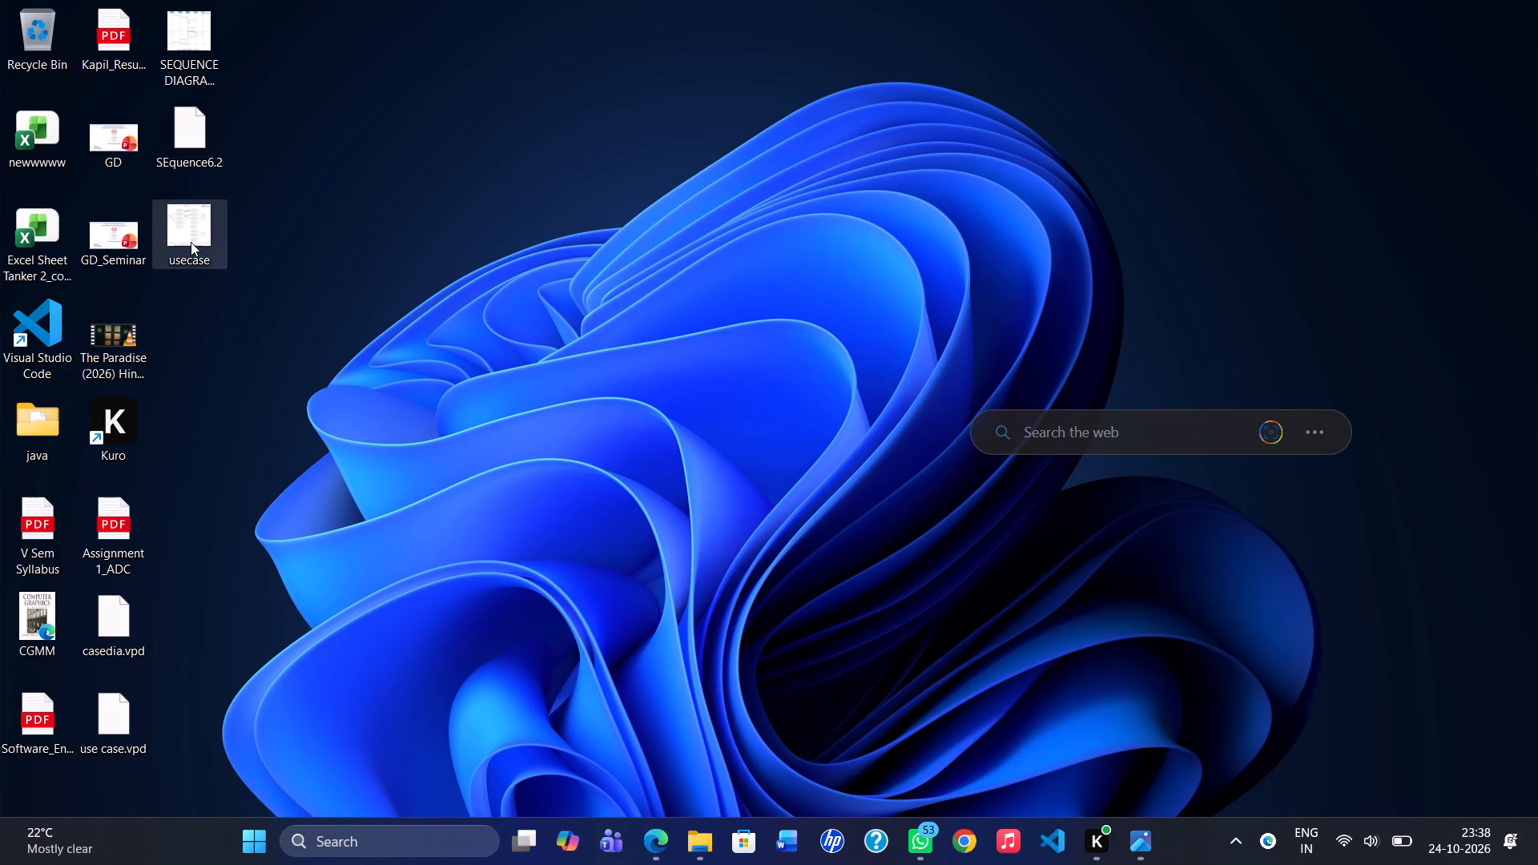
Open the exported usecase image from the desktop and examine the use case diagram.
double_click(191, 242)
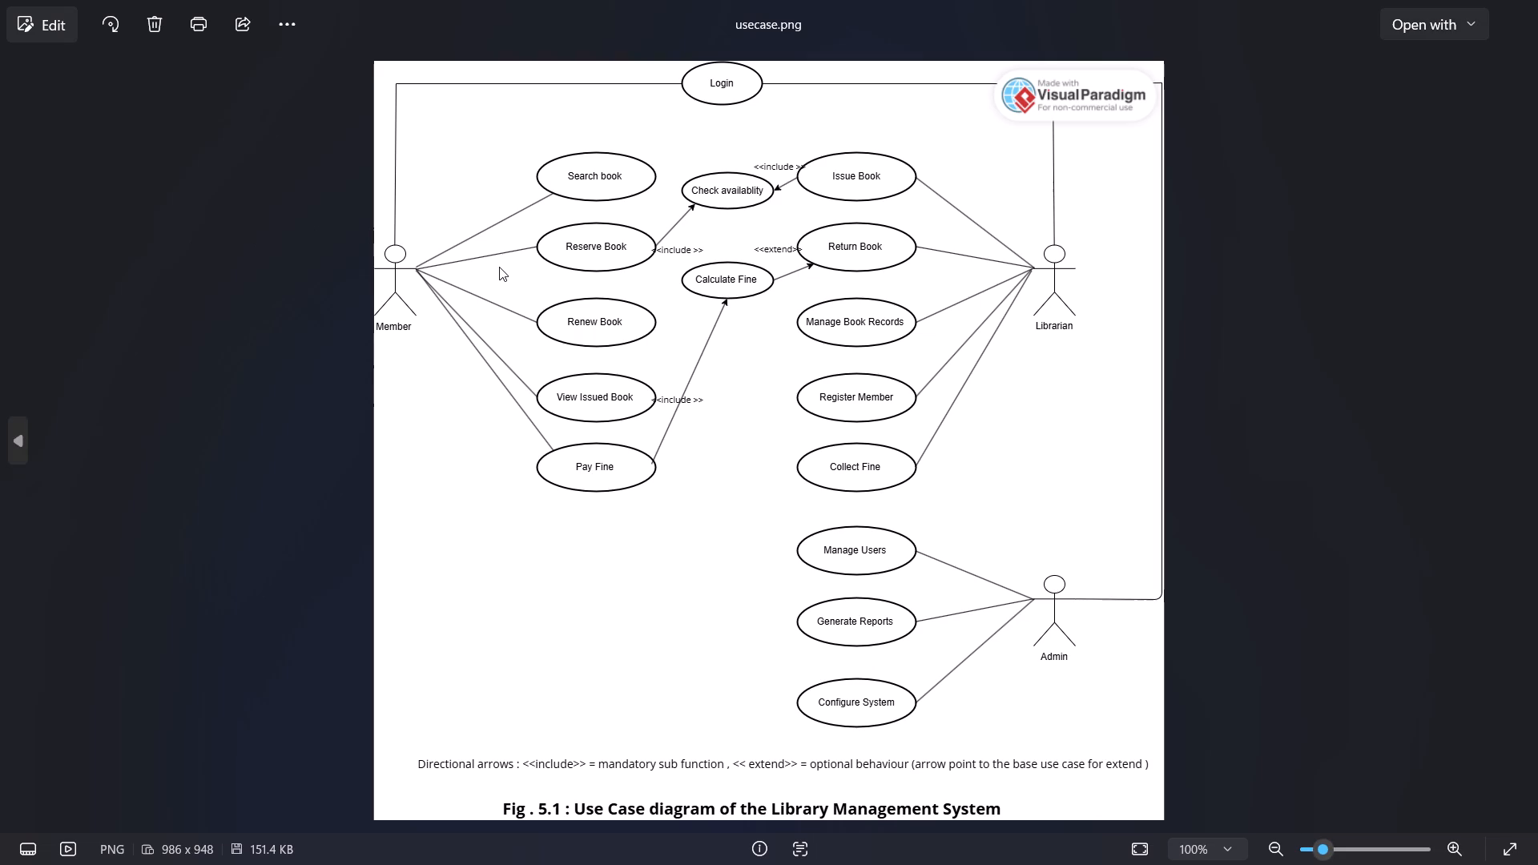
double_click(499, 267)
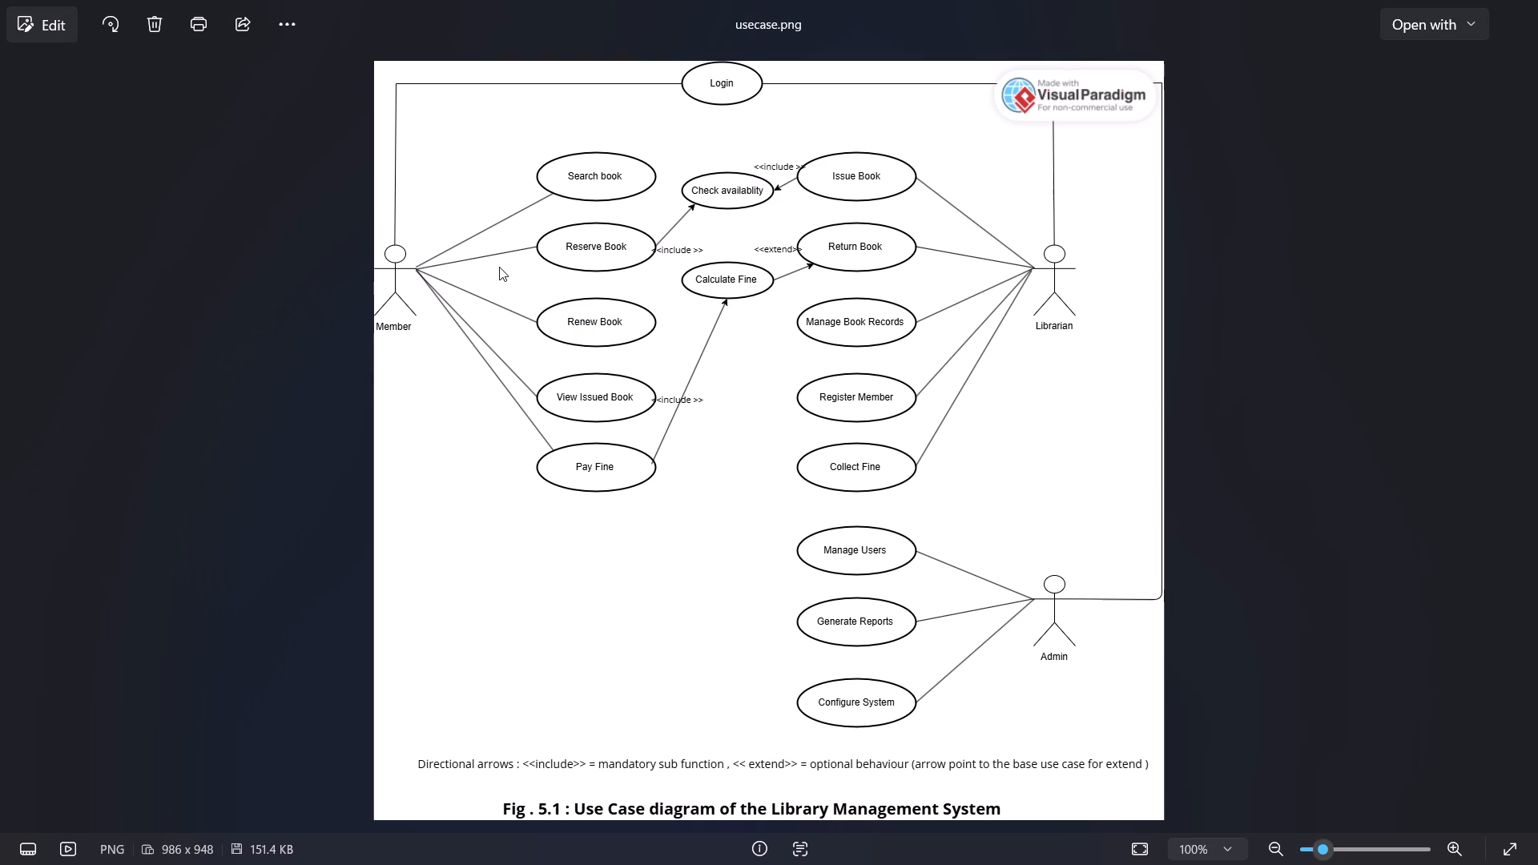
click(499, 267)
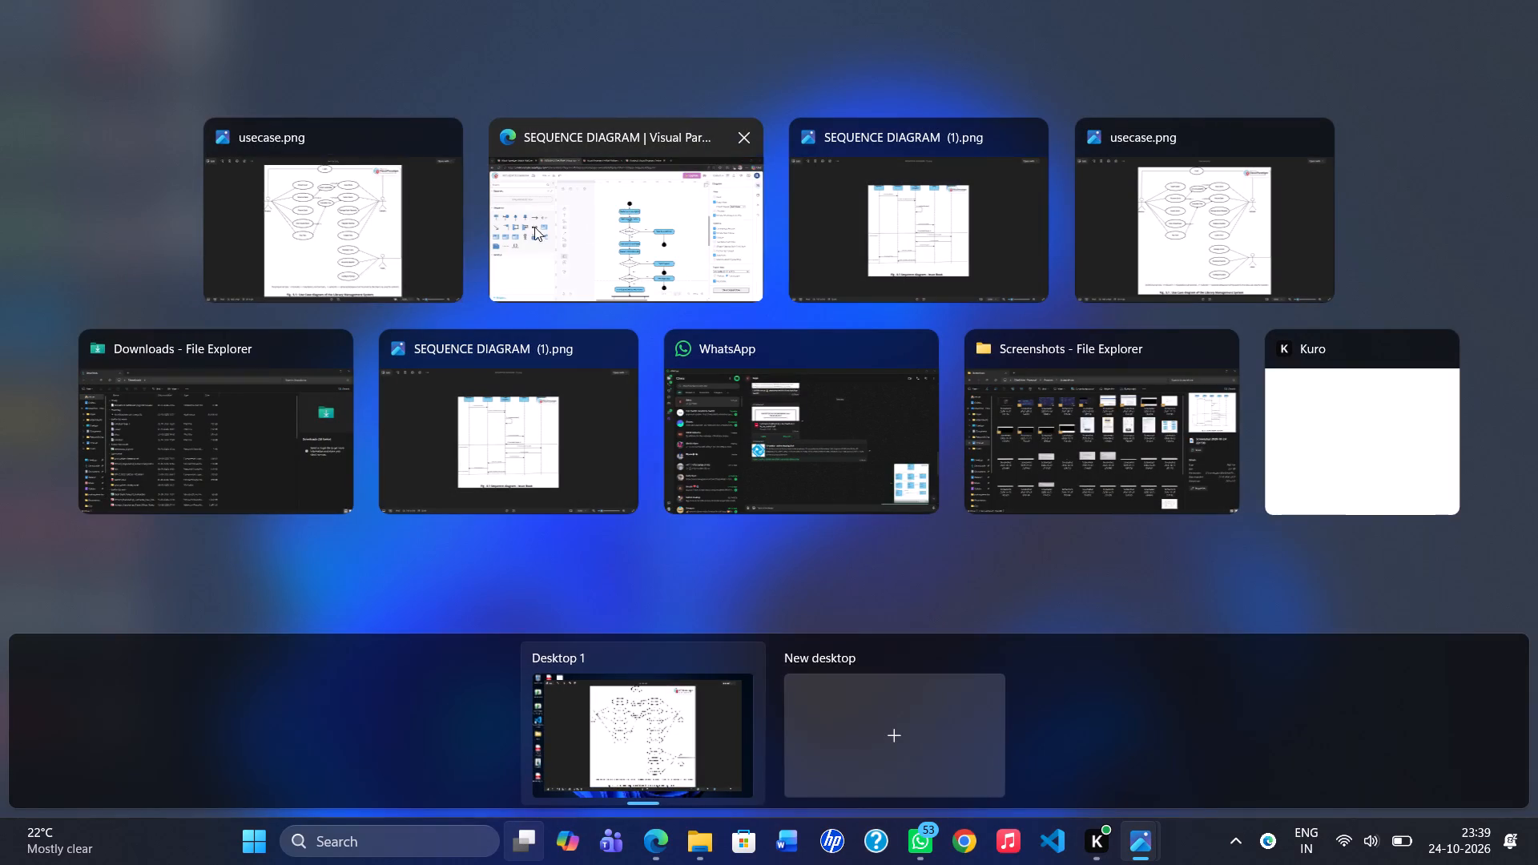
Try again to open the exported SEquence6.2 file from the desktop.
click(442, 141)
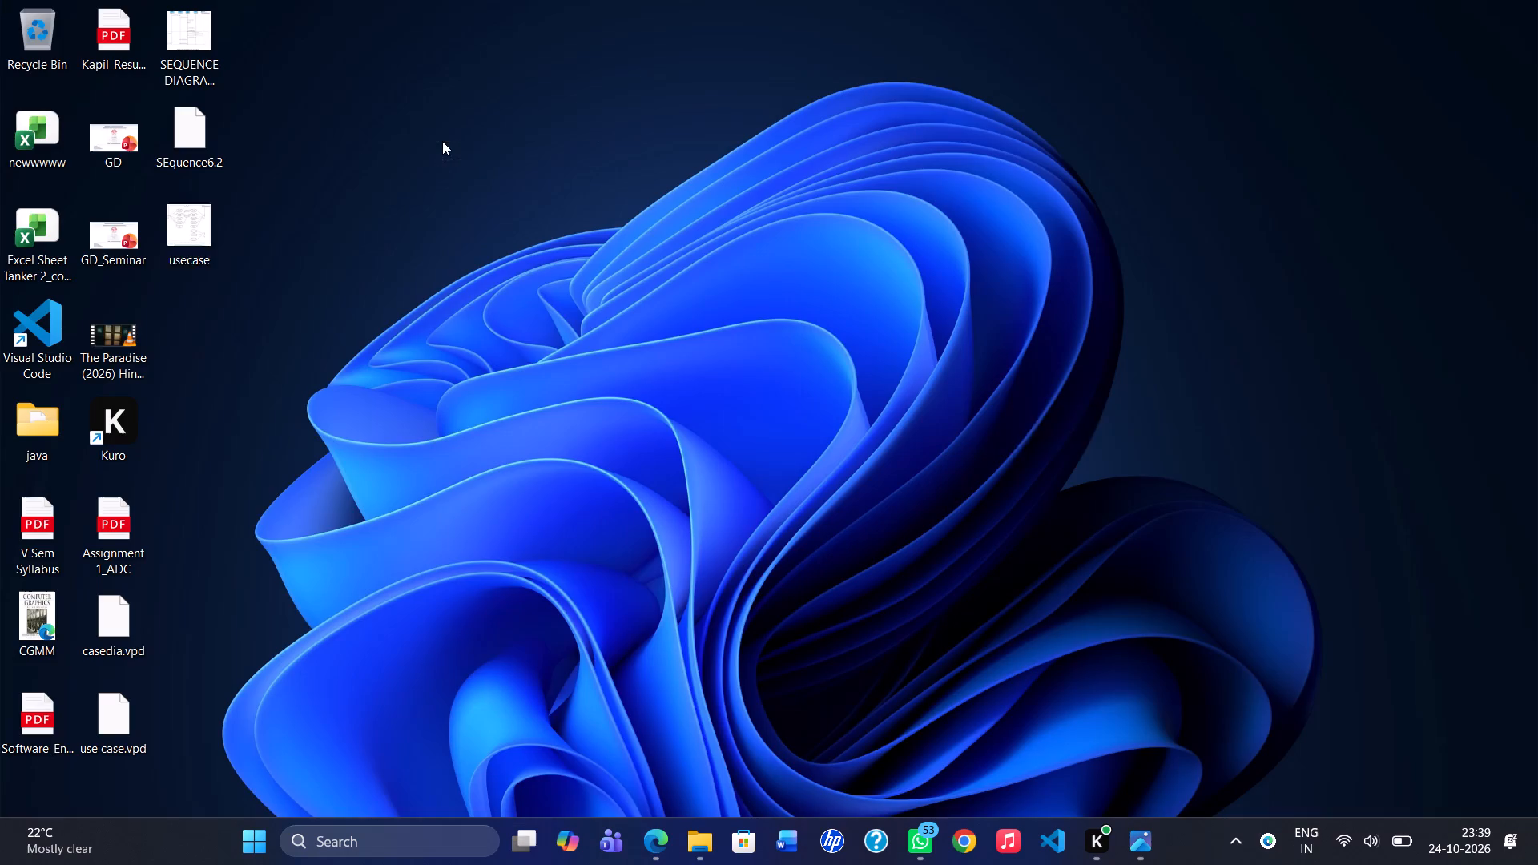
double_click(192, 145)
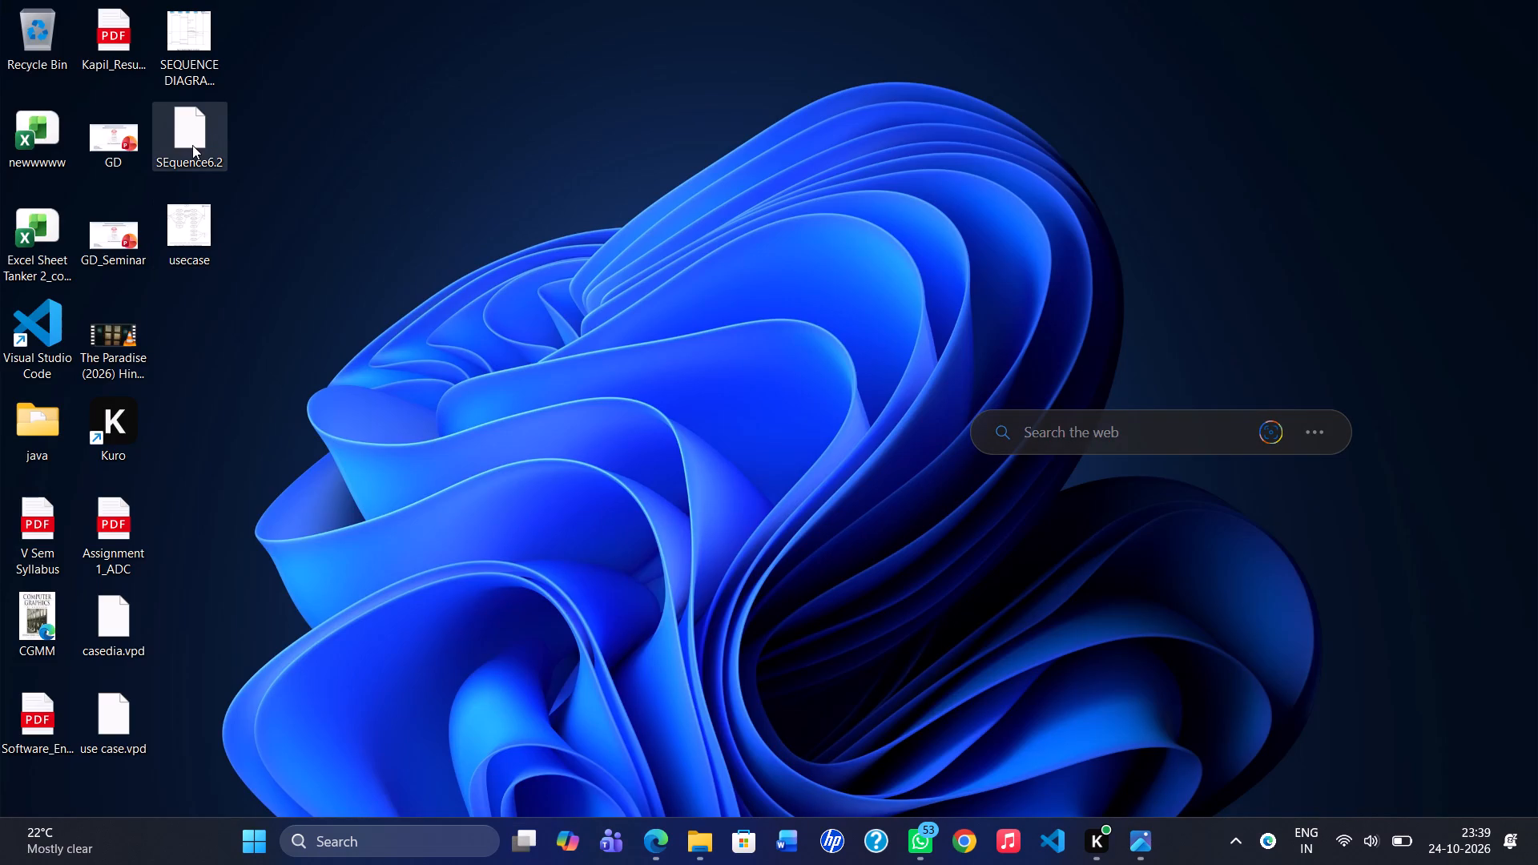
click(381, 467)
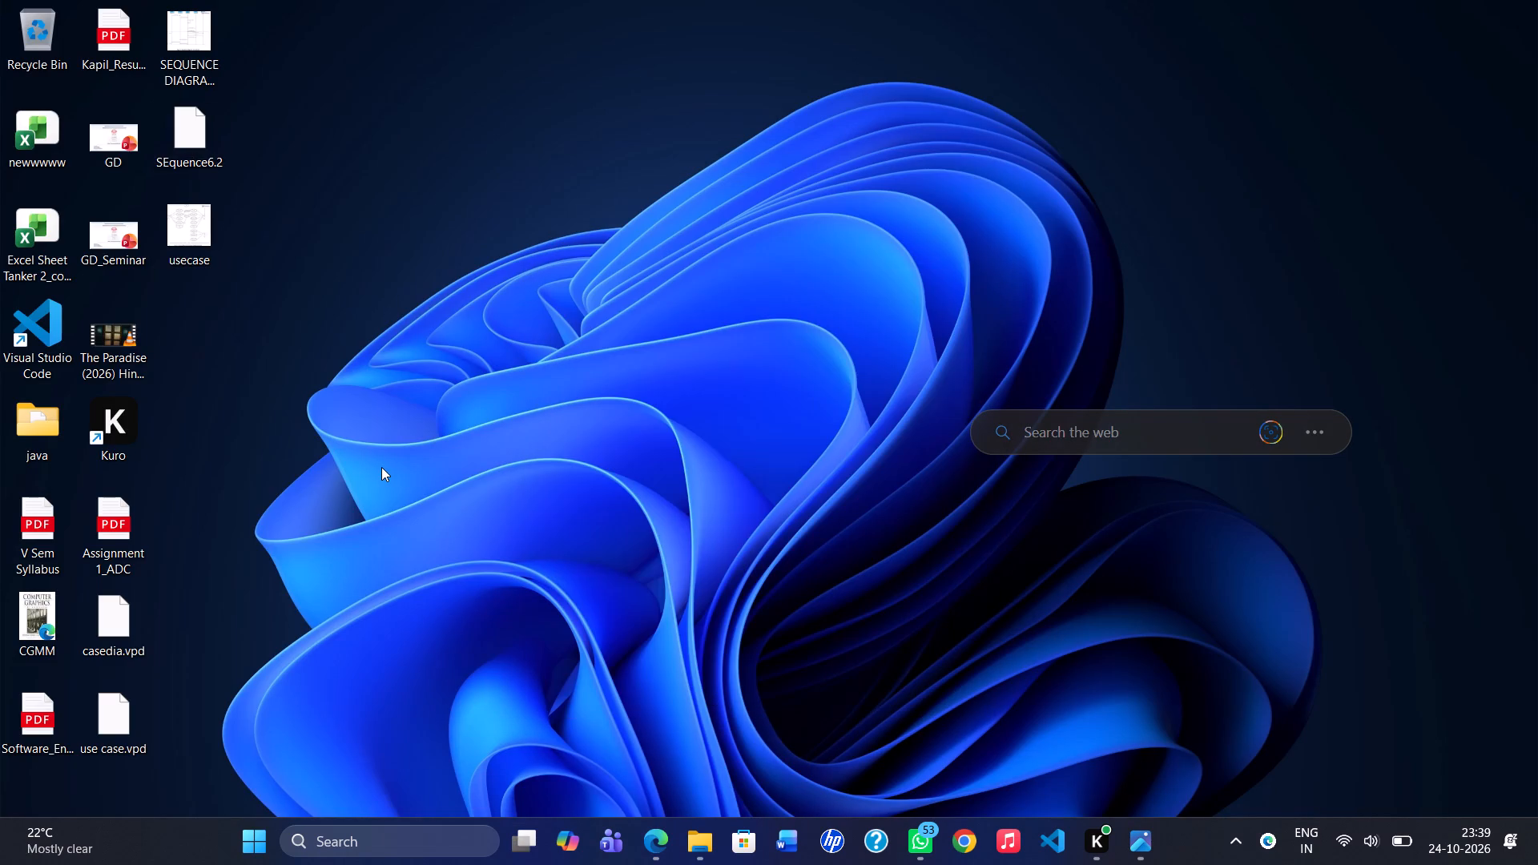
Open the exported SEQUENCE DIAGRAM (1) image from the desktop and view the Issue Book sequence diagram.
double_click(210, 41)
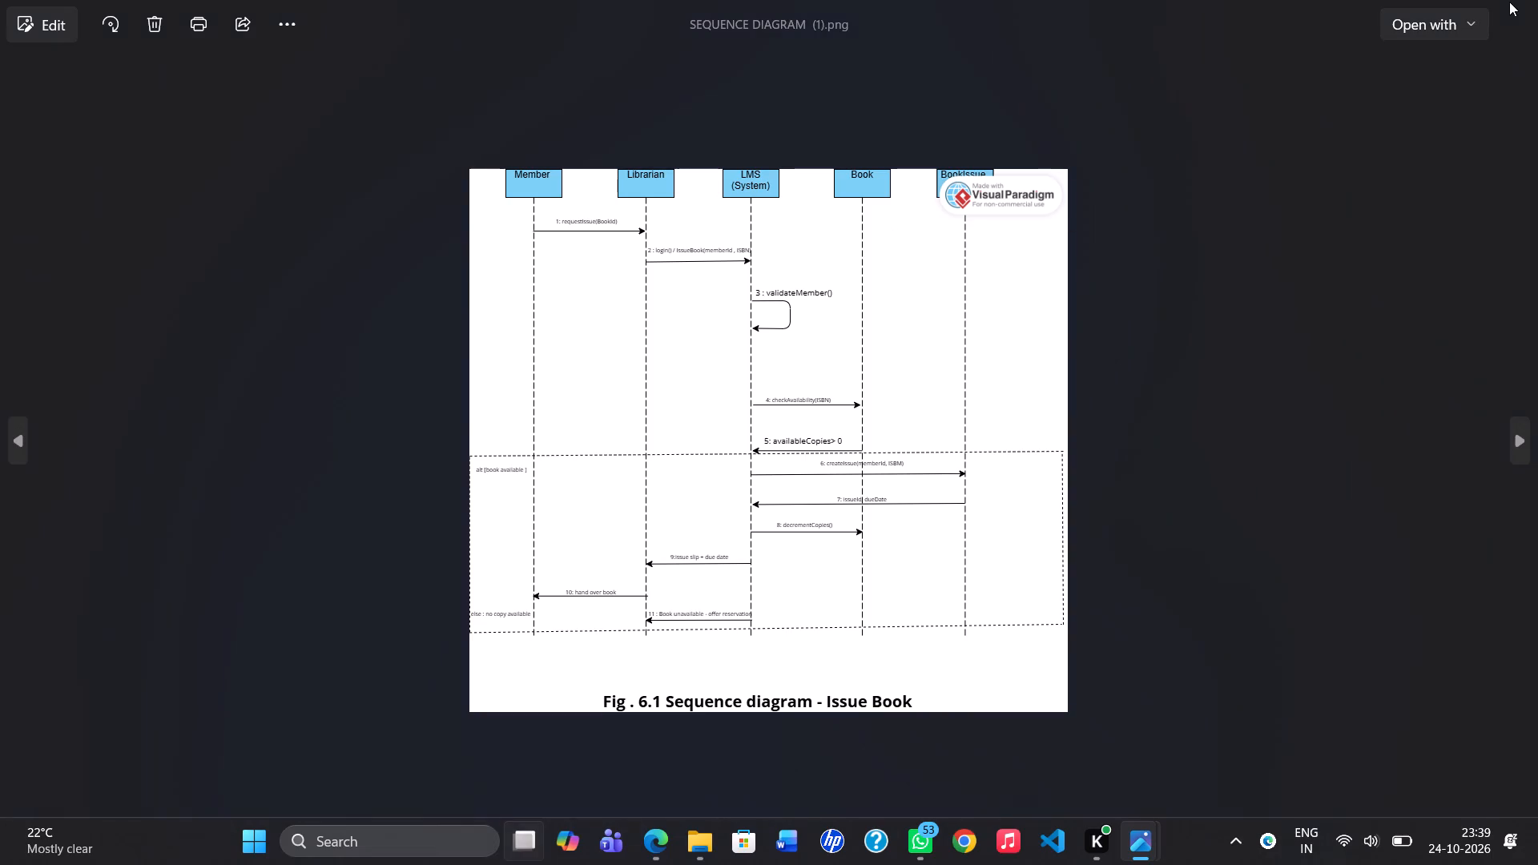
click(446, 145)
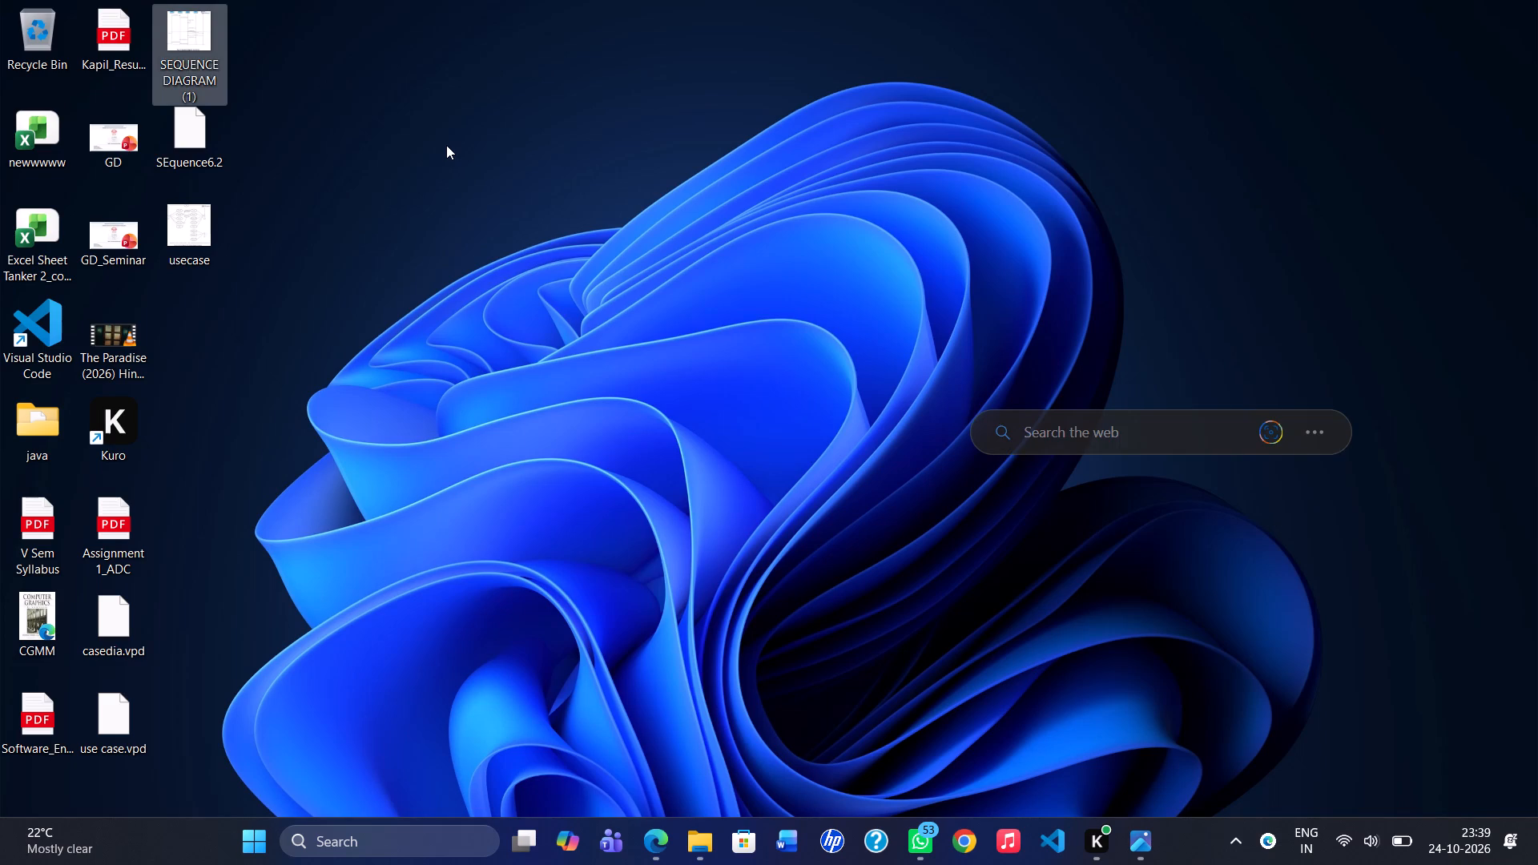
Refresh the desktop and permanently delete the SEquence6.2 file from it.
right_click(368, 349)
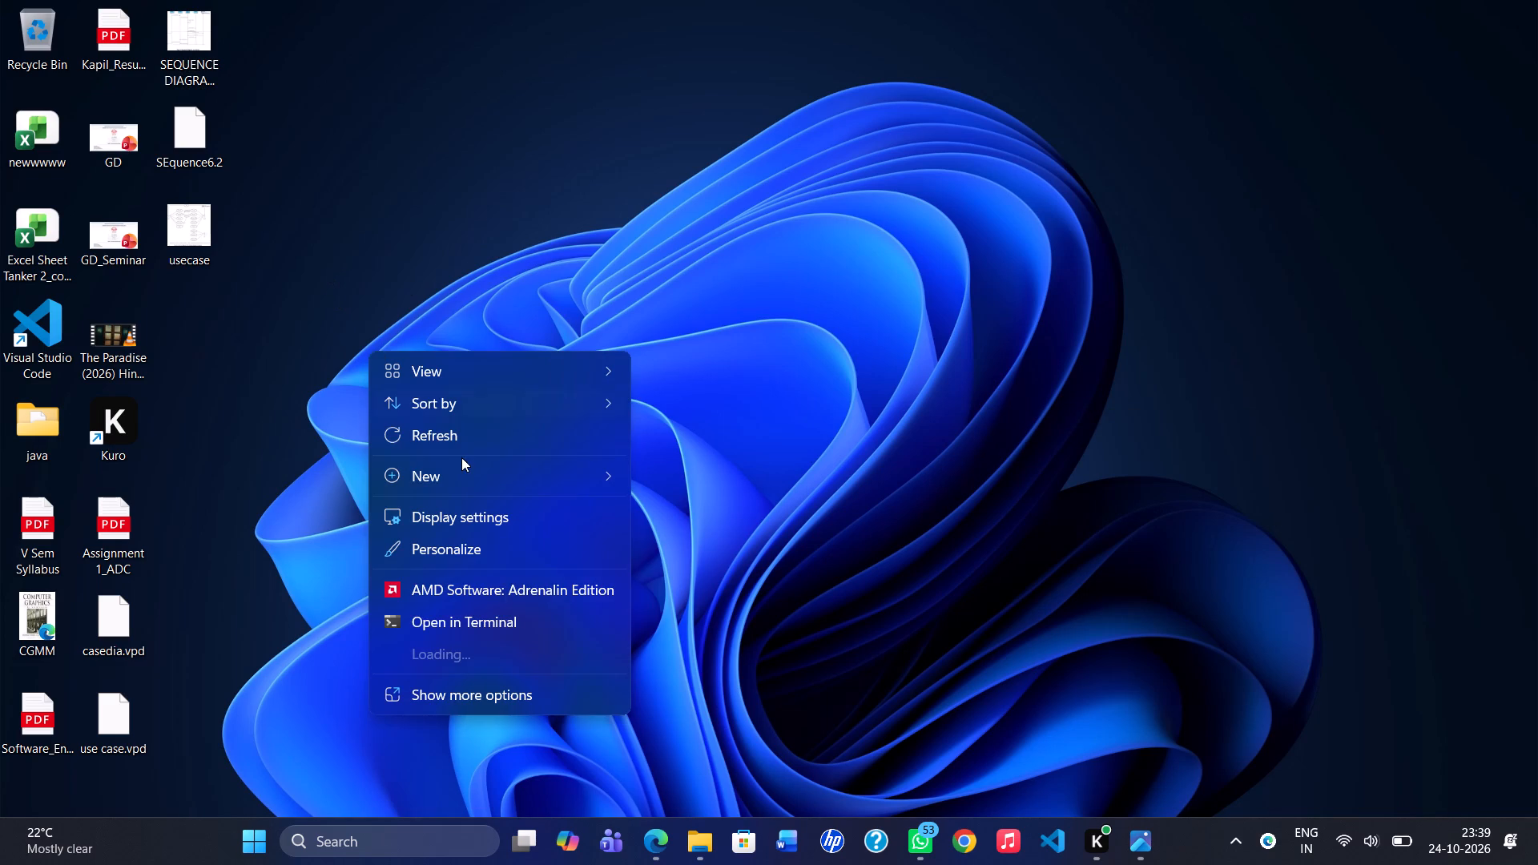
click(474, 443)
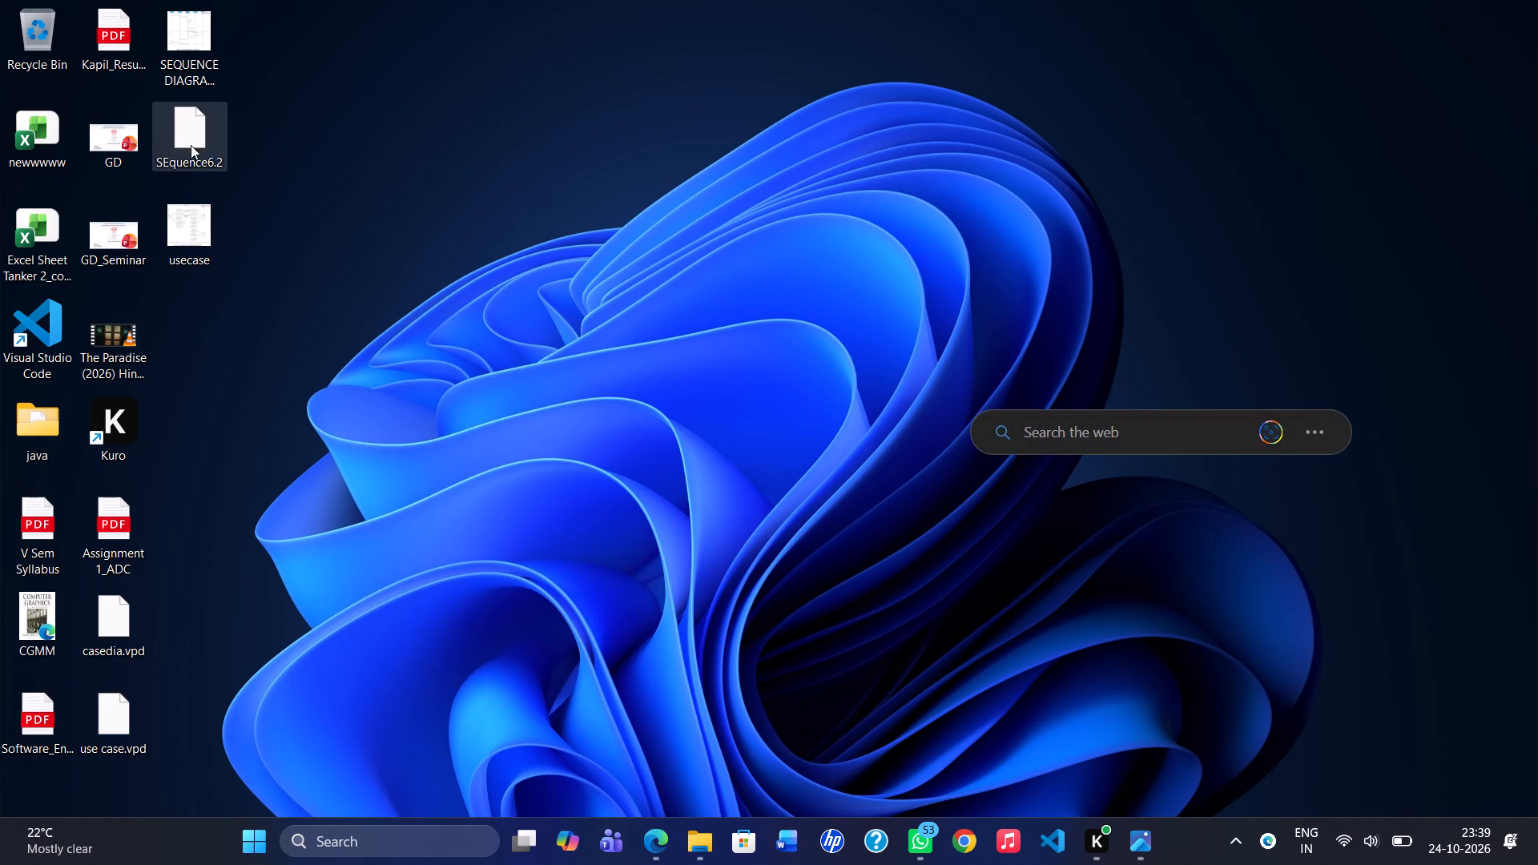
click(189, 132)
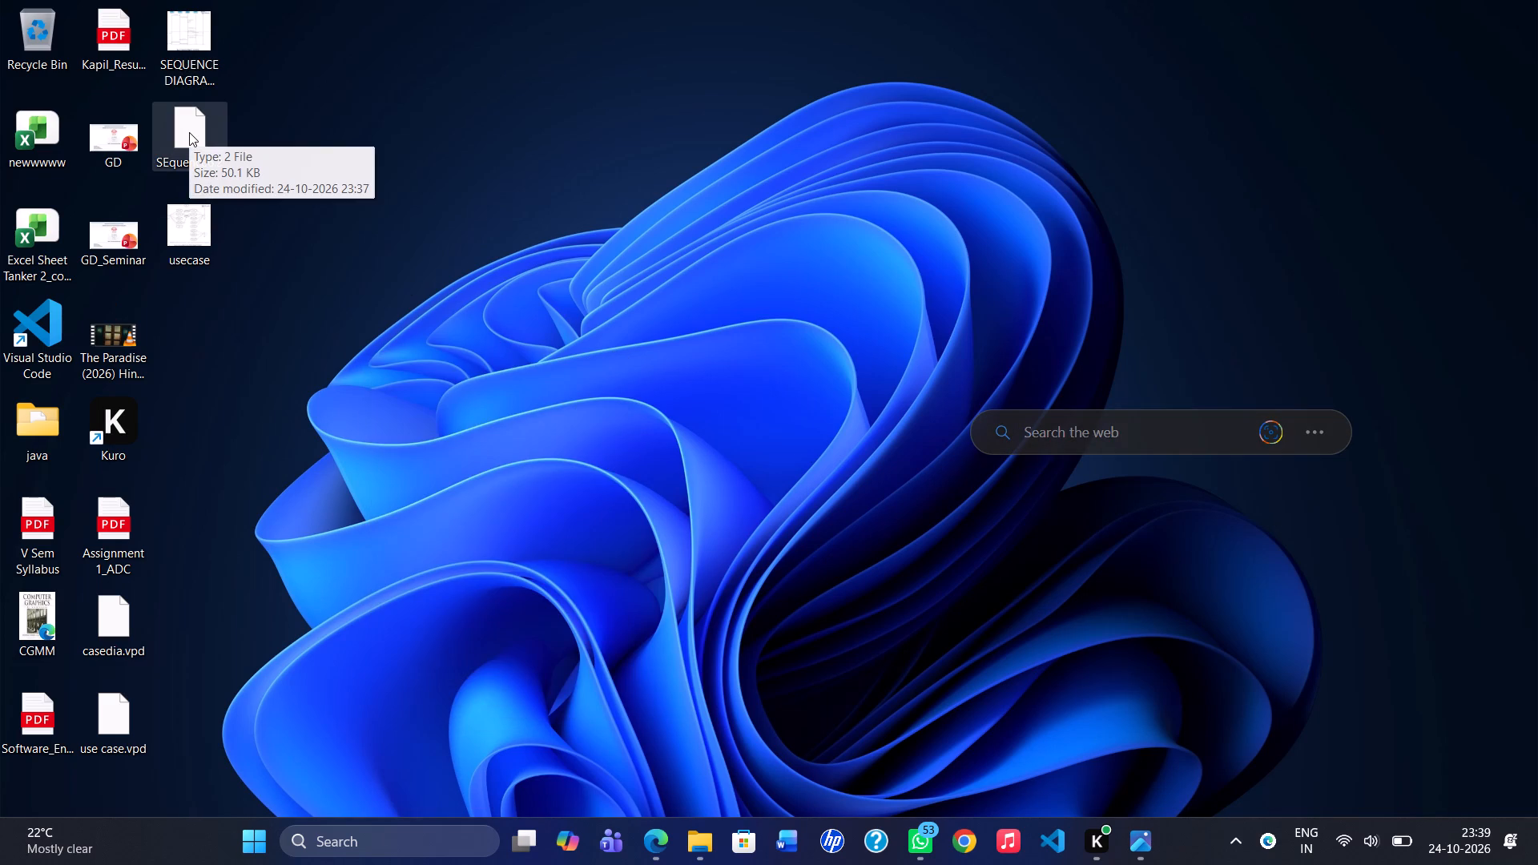
key(shift+Delete)
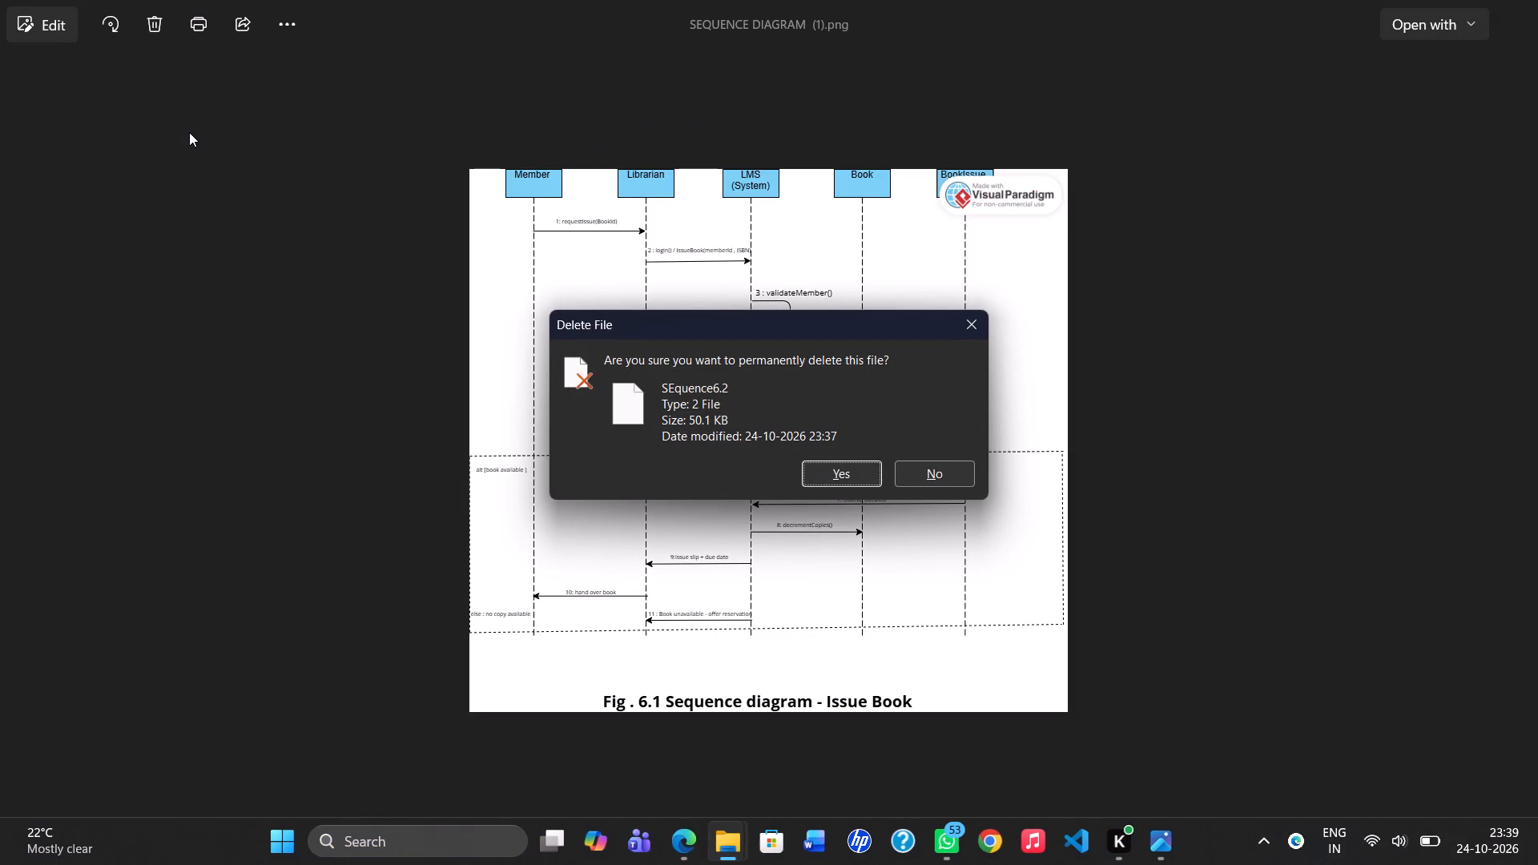
key(Return)
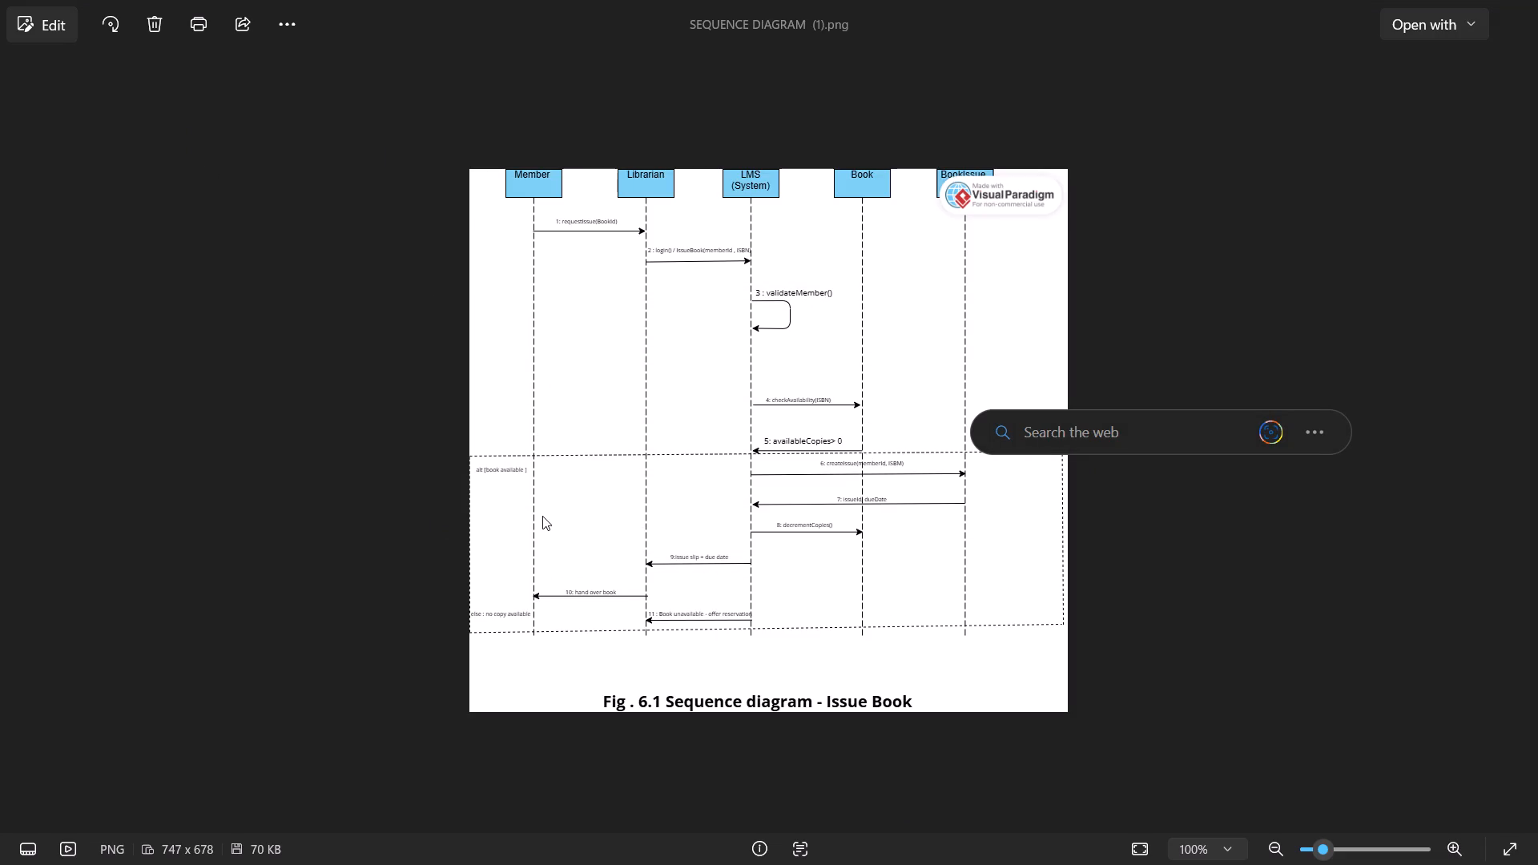
Switch back to the activity diagram in Edge and delete the short connector between the "Returned after due date?" decision and its Yes label.
key(alt+Tab)
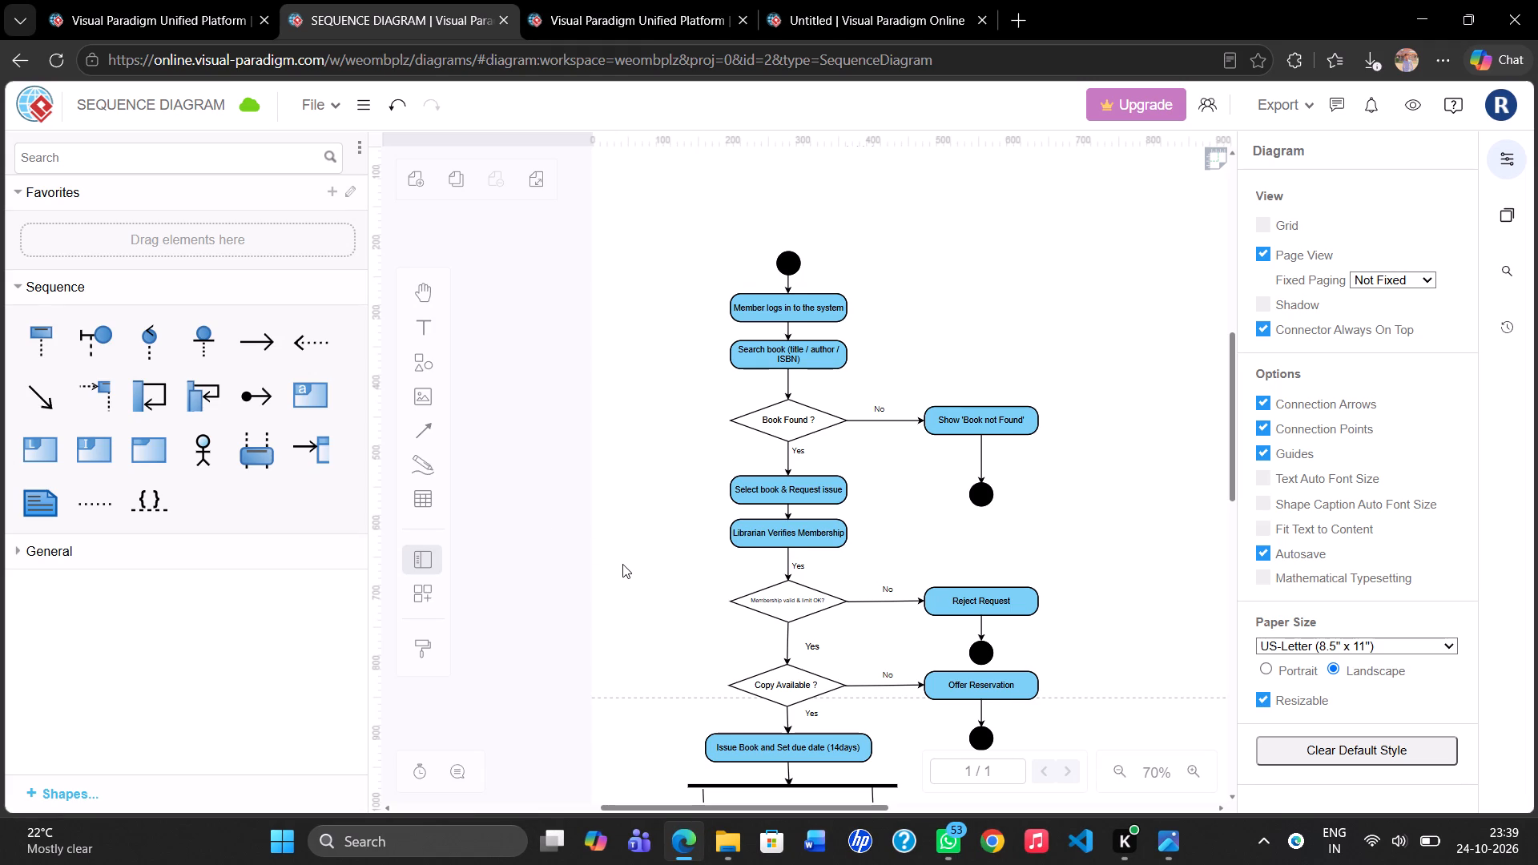
scroll(622, 564, down, 4)
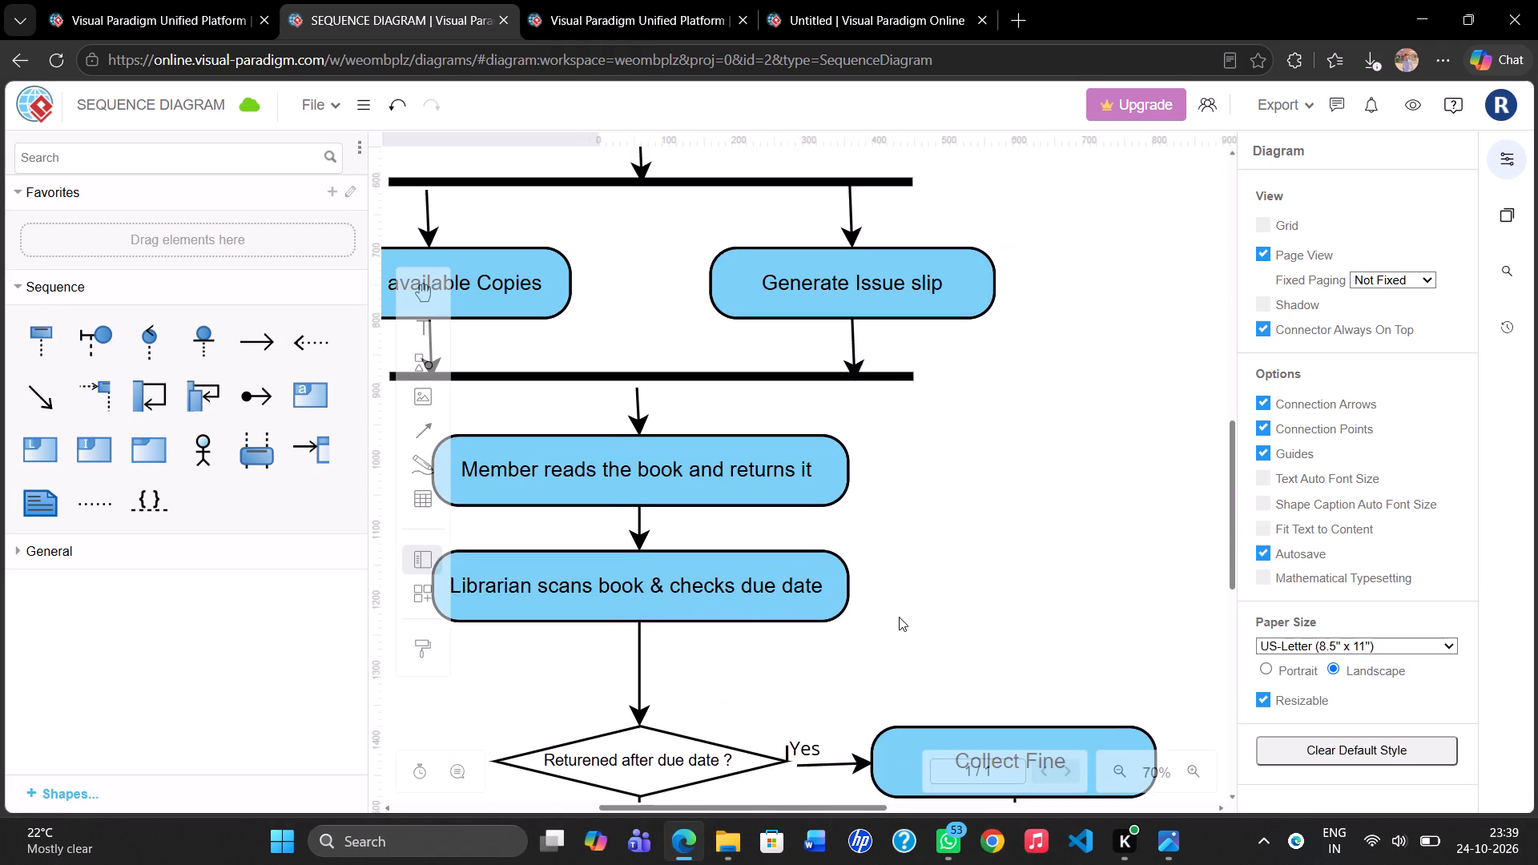
scroll(899, 617, down, 1)
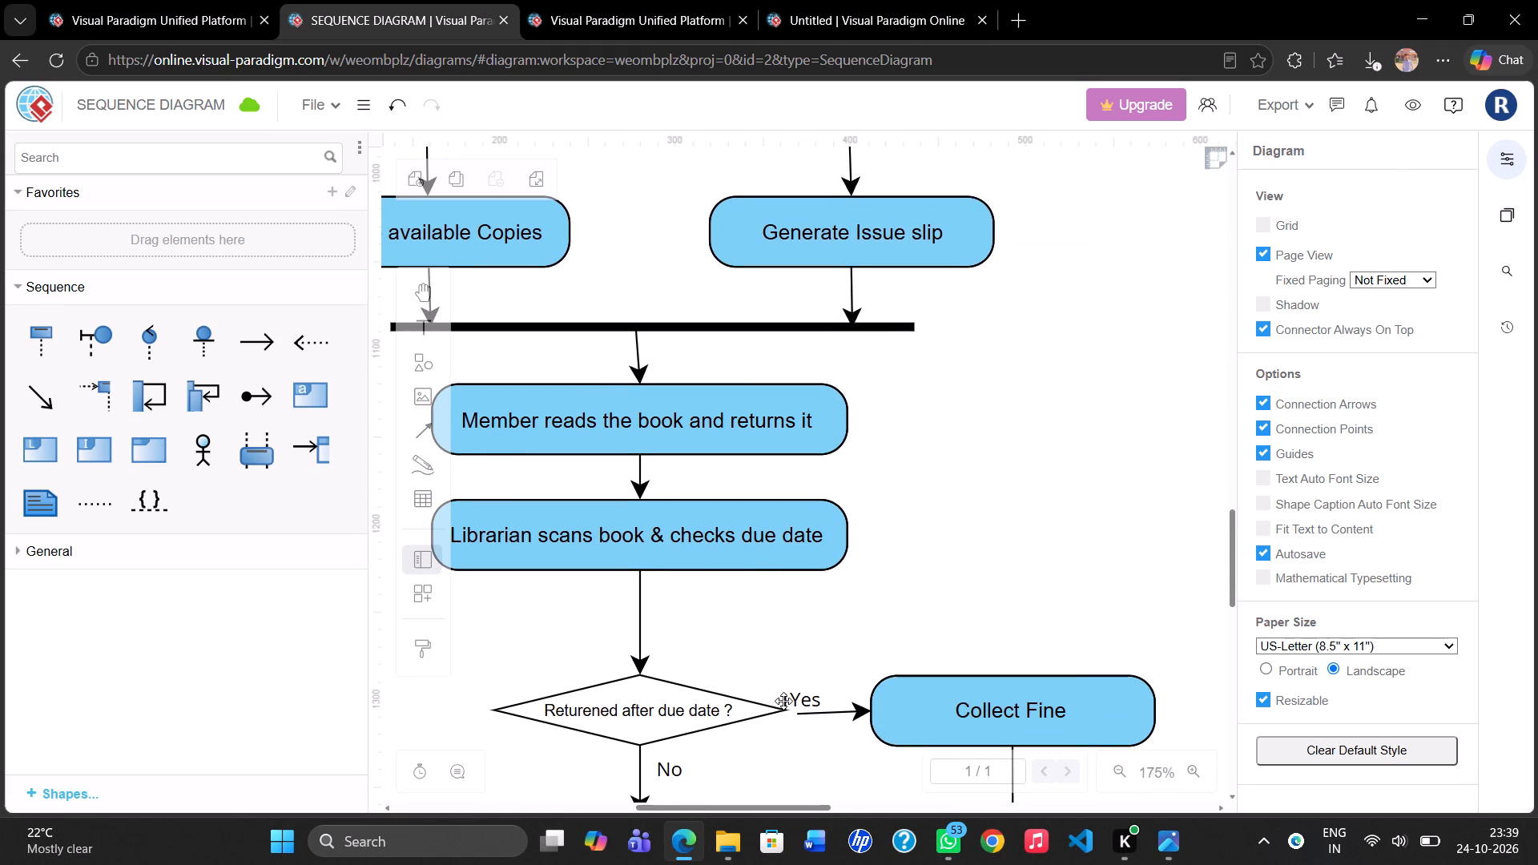
click(783, 701)
key(Delete)
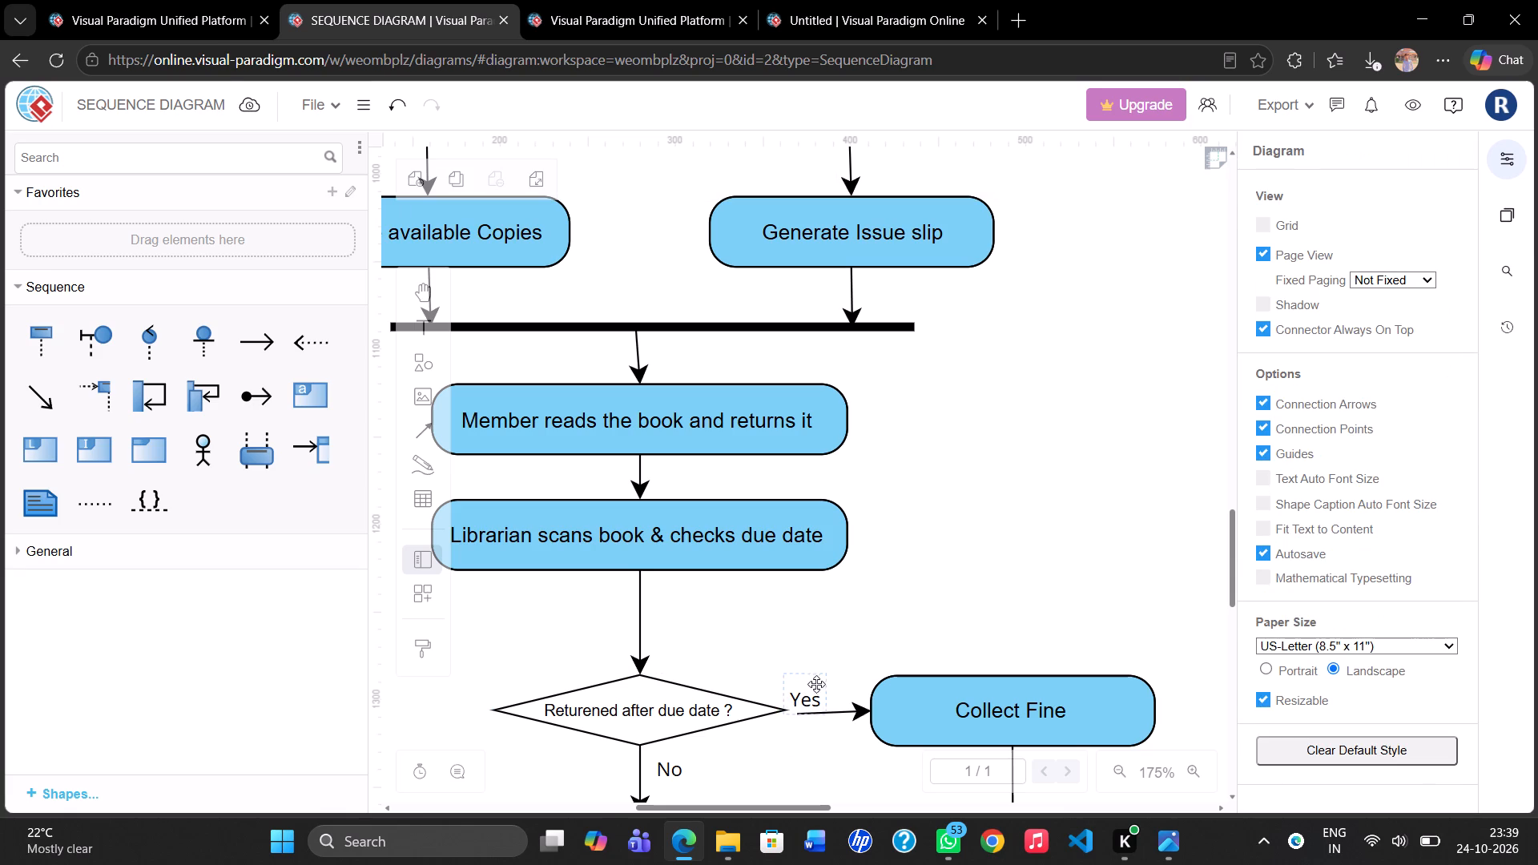
Attach the start of the Collect Fine arrow directly to the due-date decision's corner and place the Yes label just above that arrow.
drag(814, 685, 821, 656)
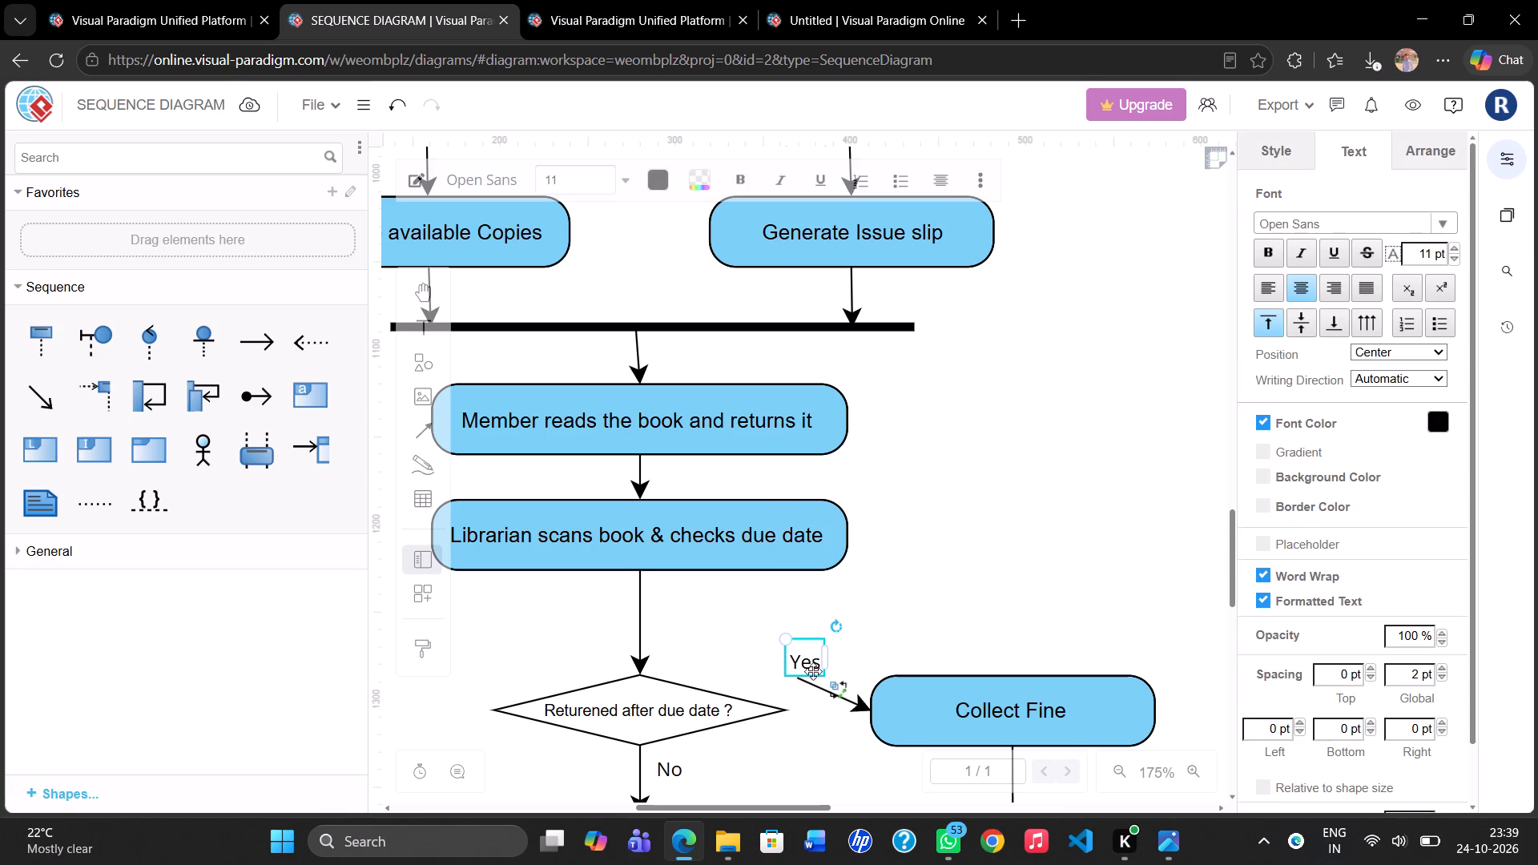
click(807, 683)
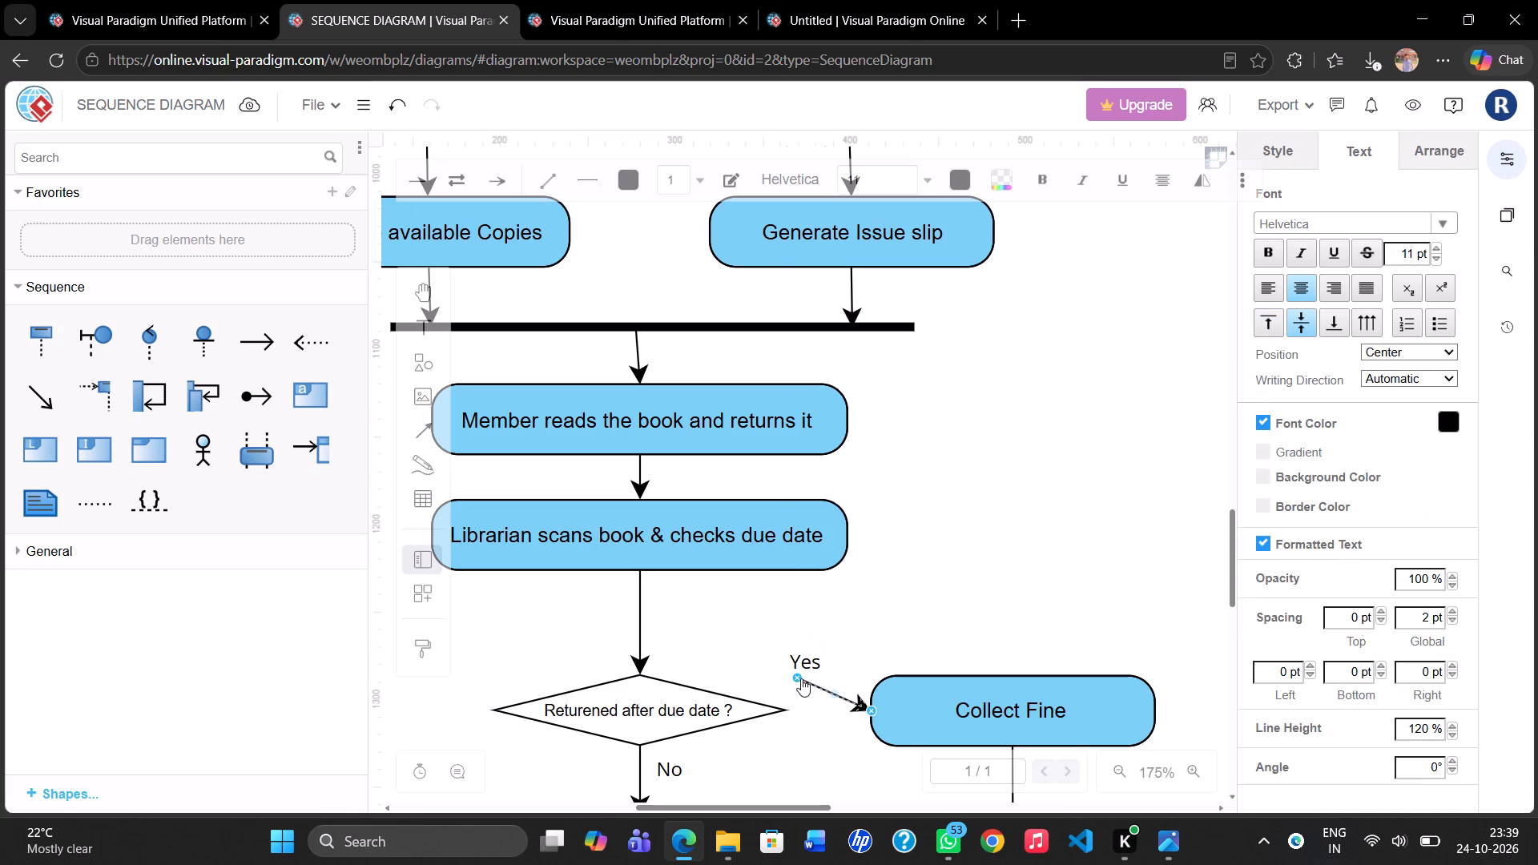
drag(797, 676, 790, 705)
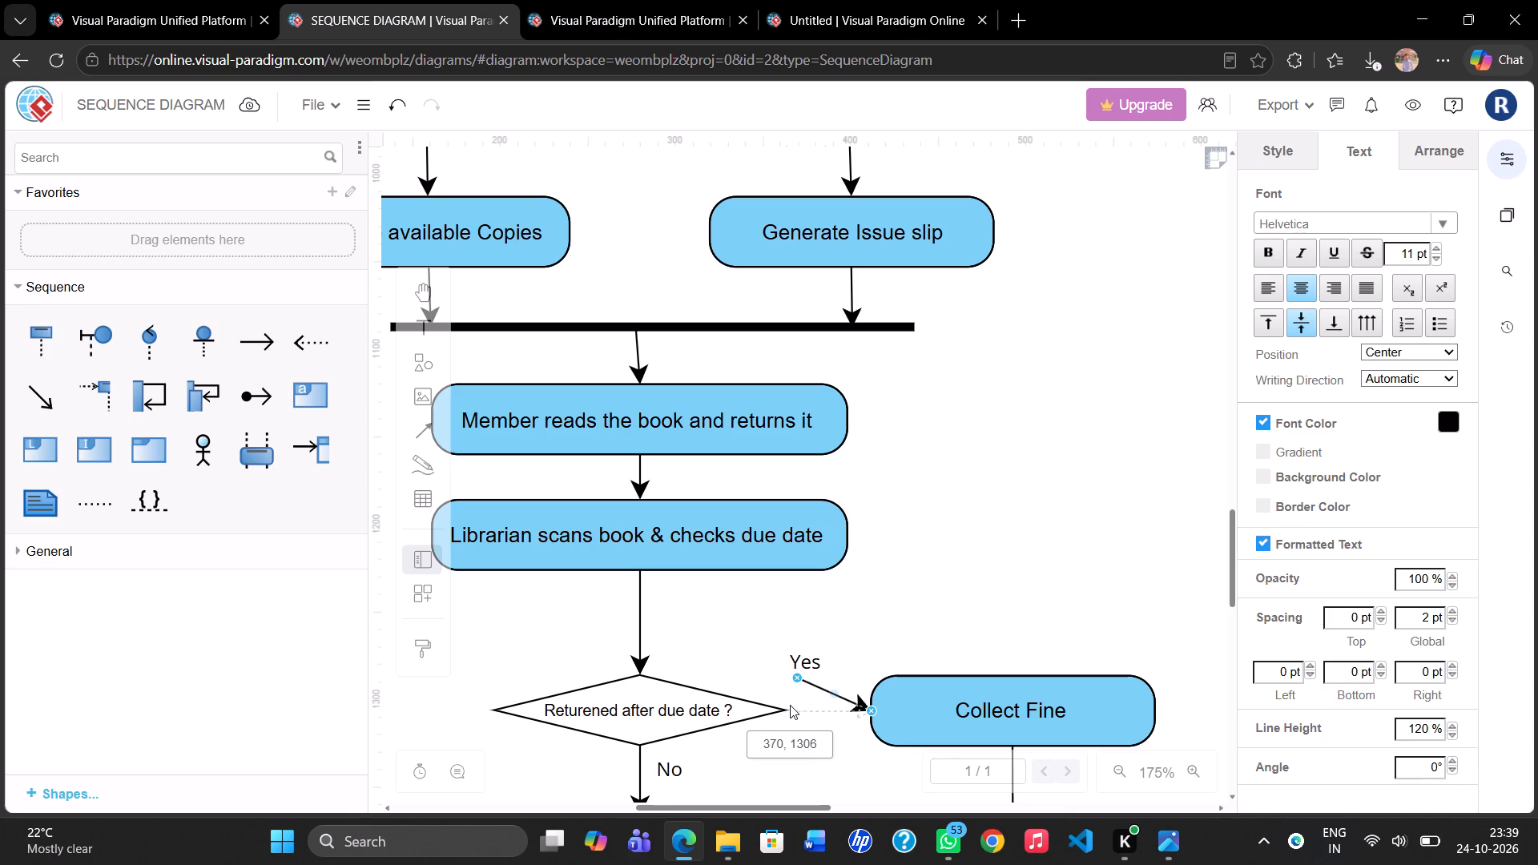
drag(790, 705, 785, 705)
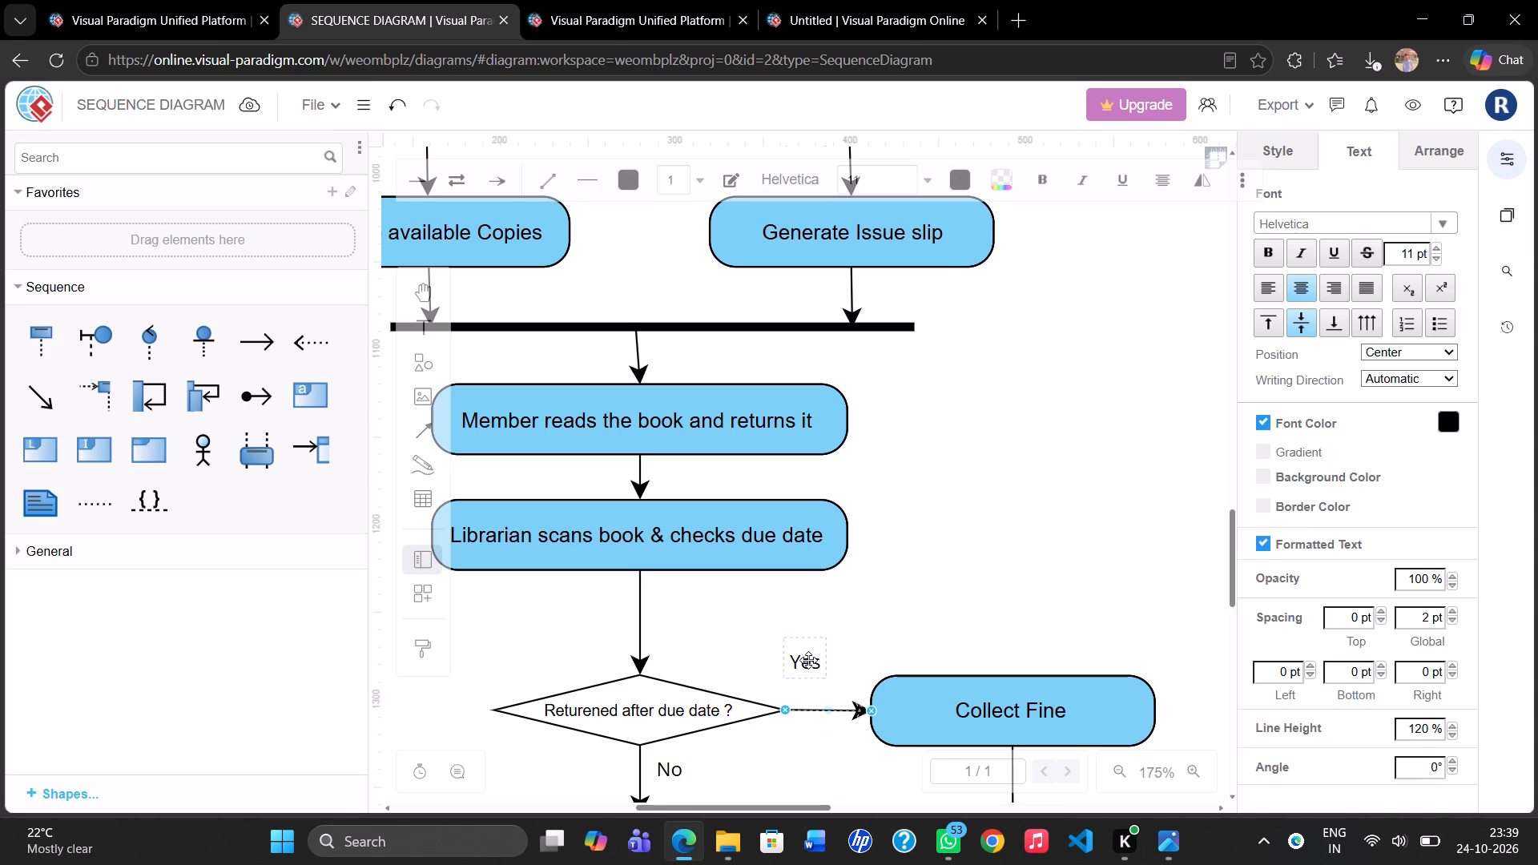
drag(808, 660, 823, 692)
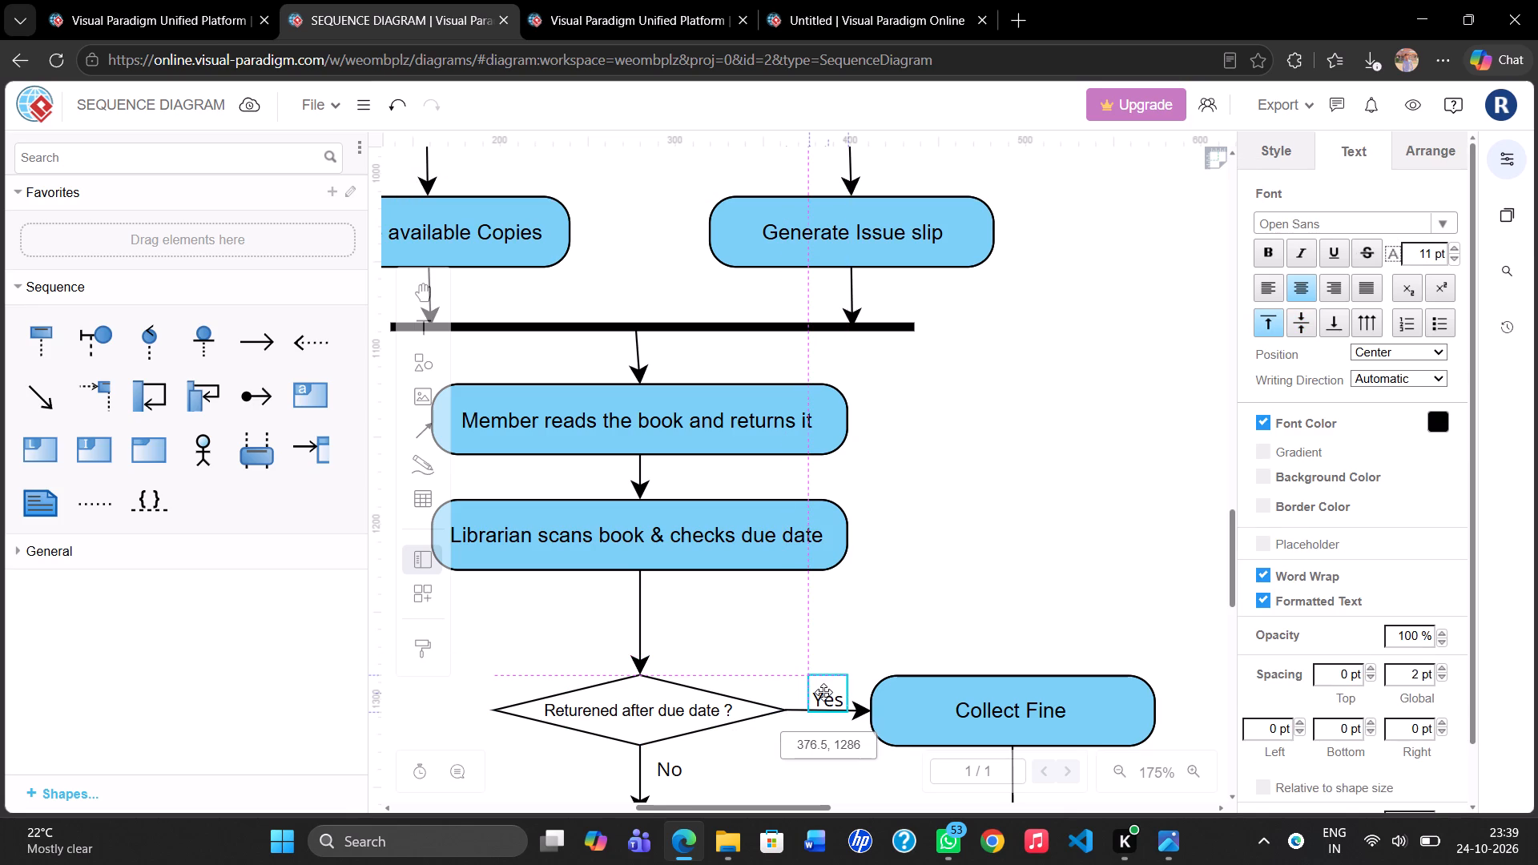
click(882, 618)
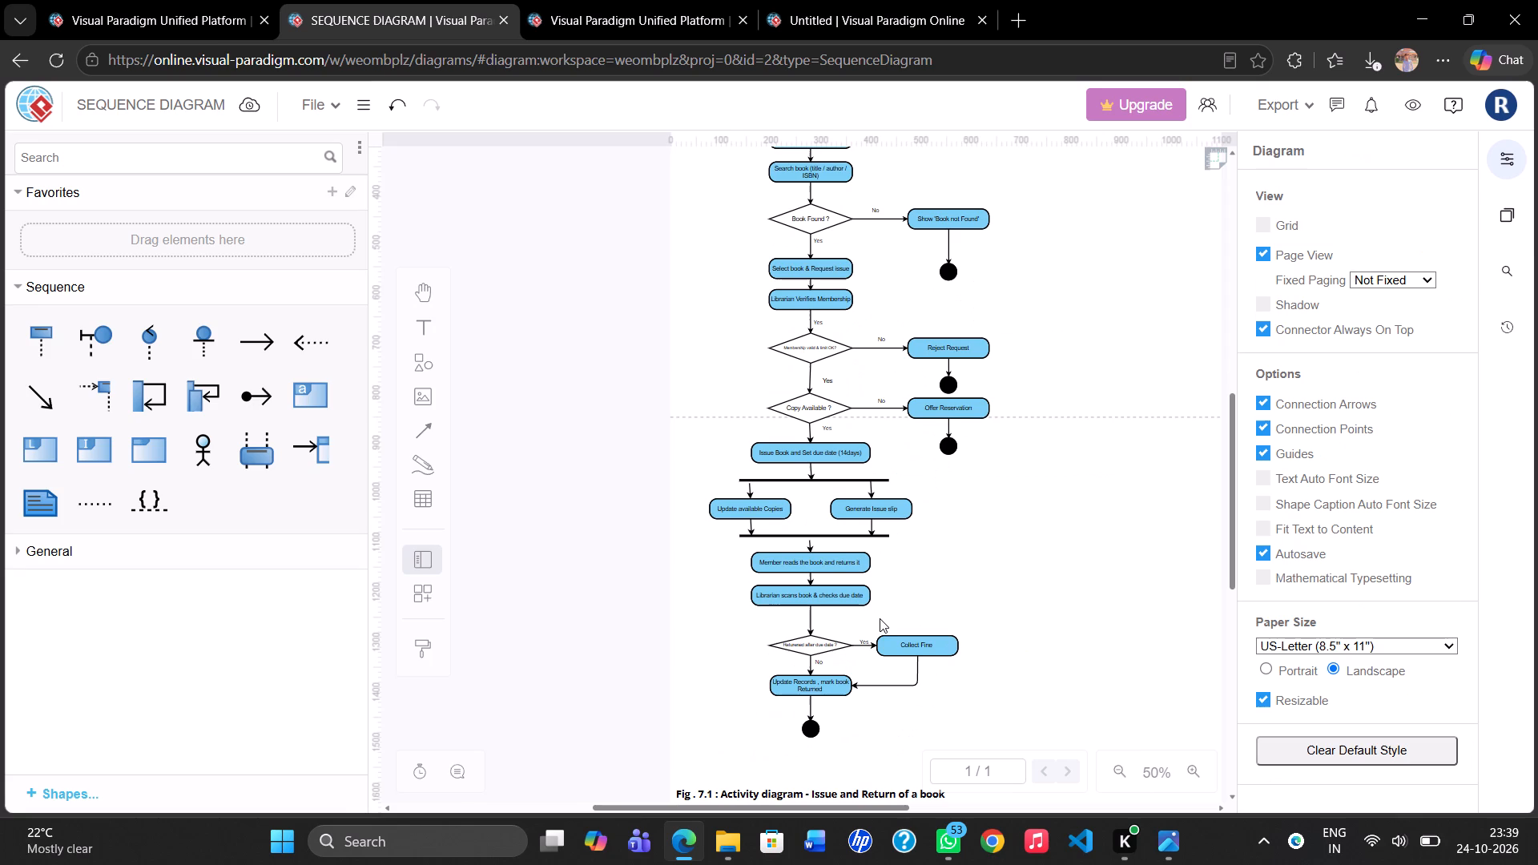
Select the entire activity diagram and copy it to the clipboard.
scroll(1060, 560, up, 1)
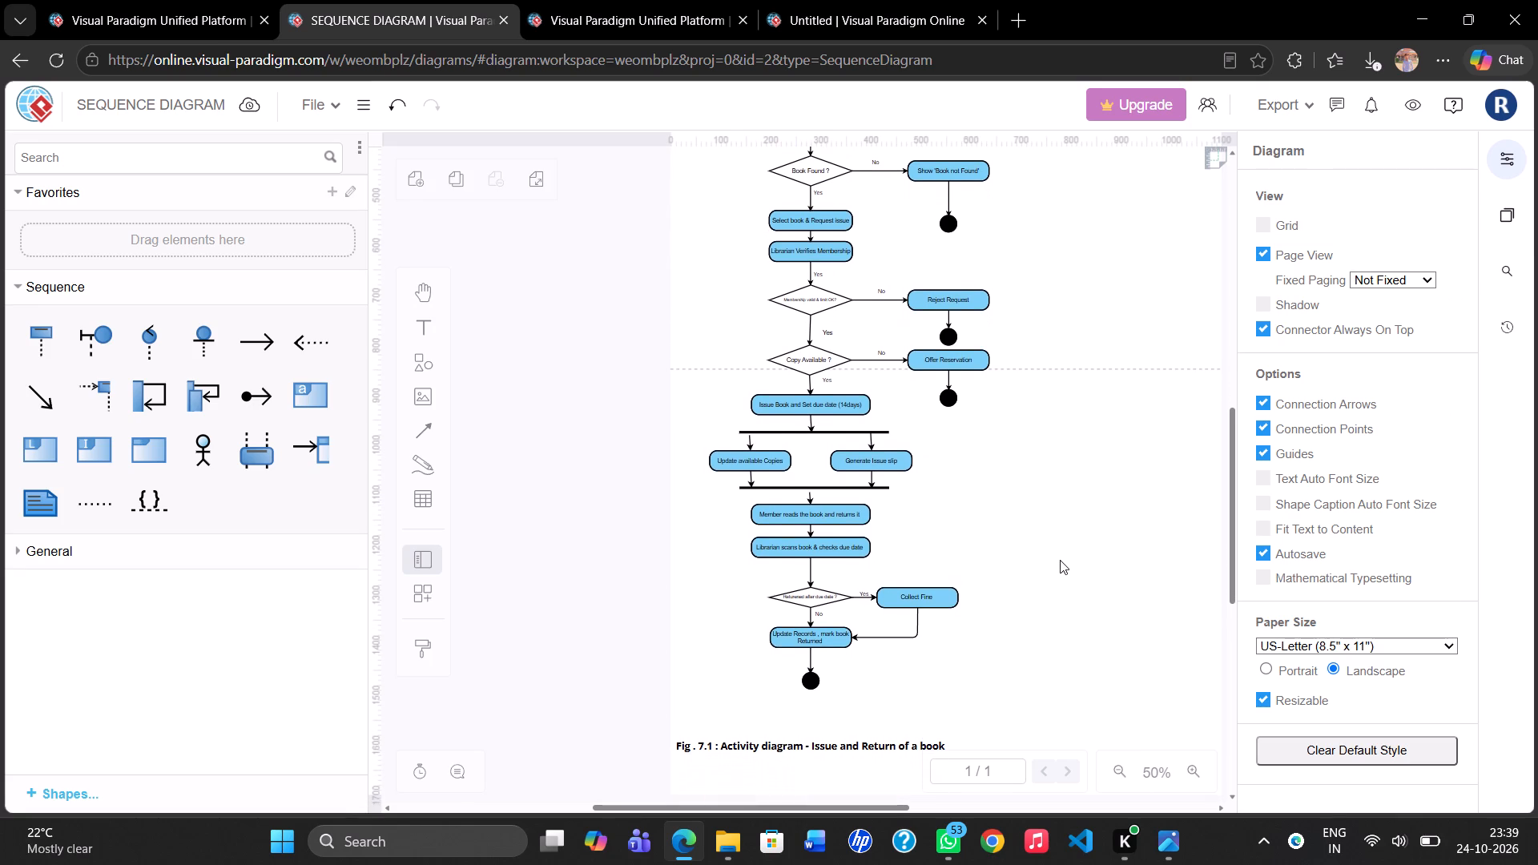
scroll(1060, 560, up, 2)
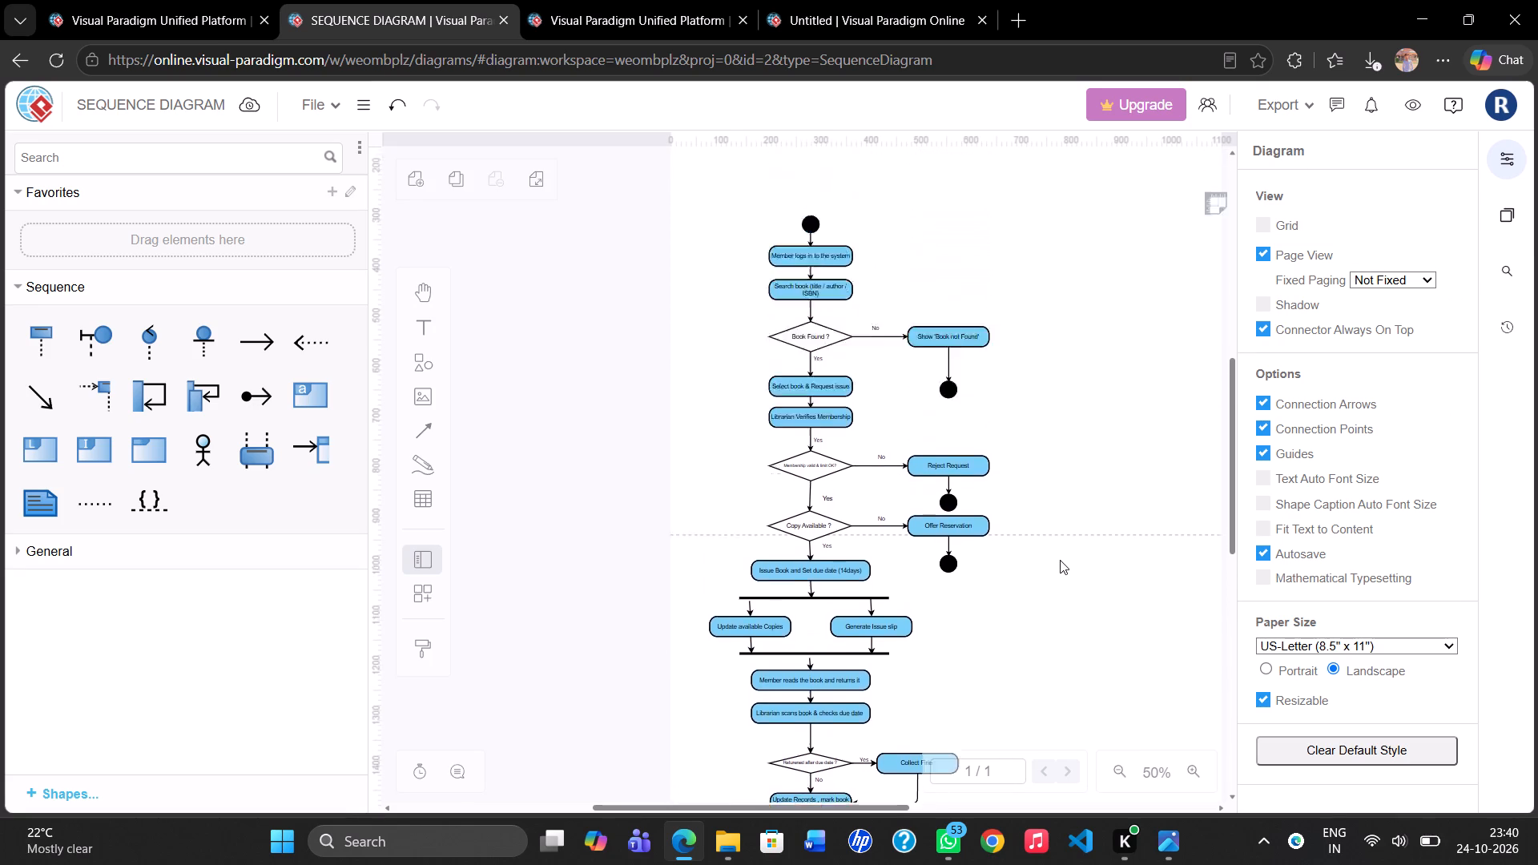
scroll(1060, 560, up, 1)
scroll(1060, 560, down, 1)
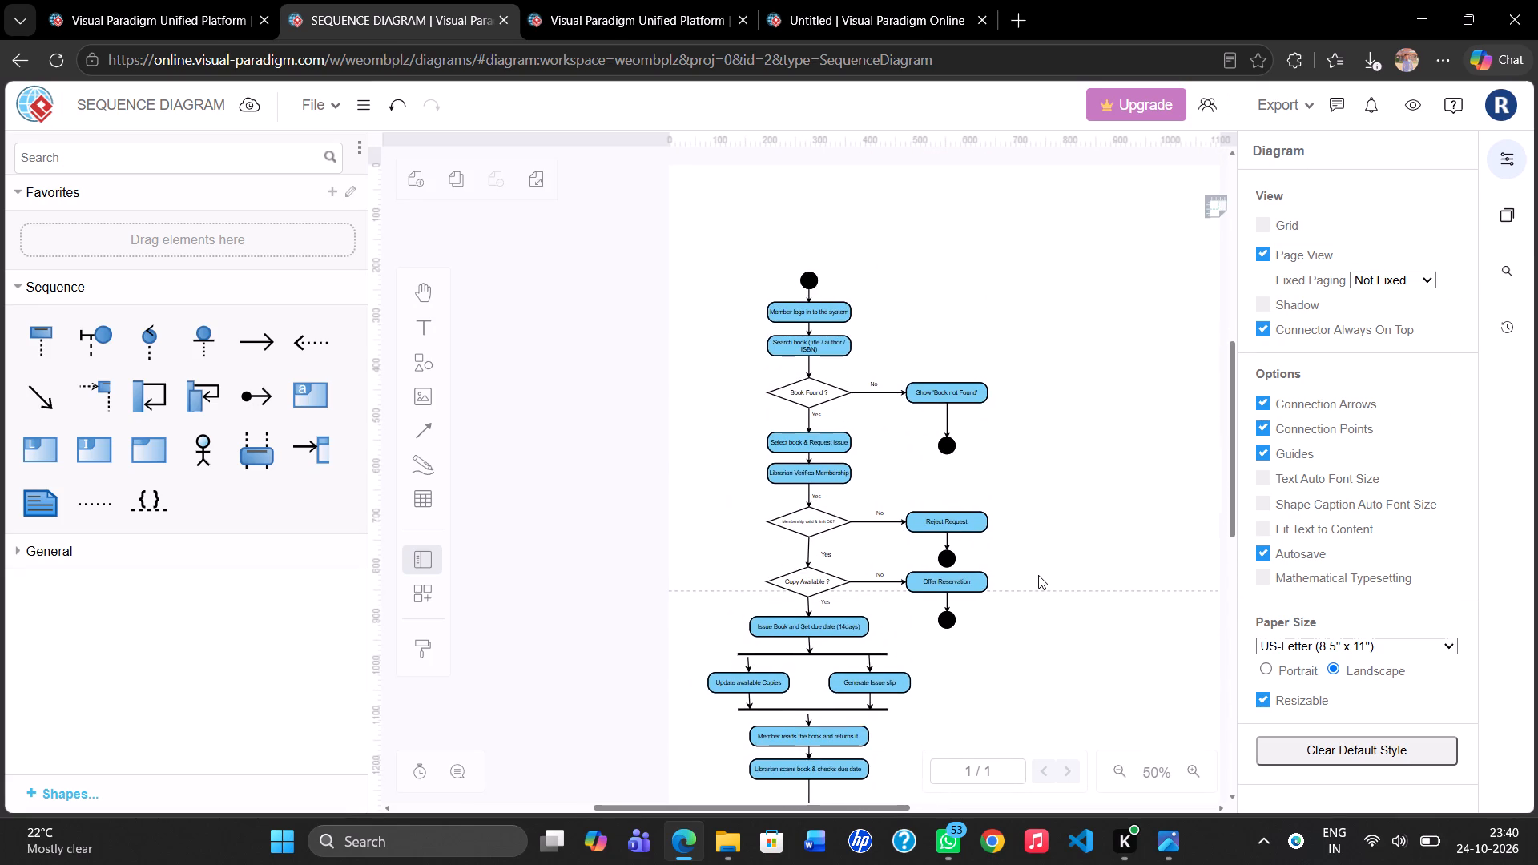
key(ctrl+a)
key(ctrl+c)
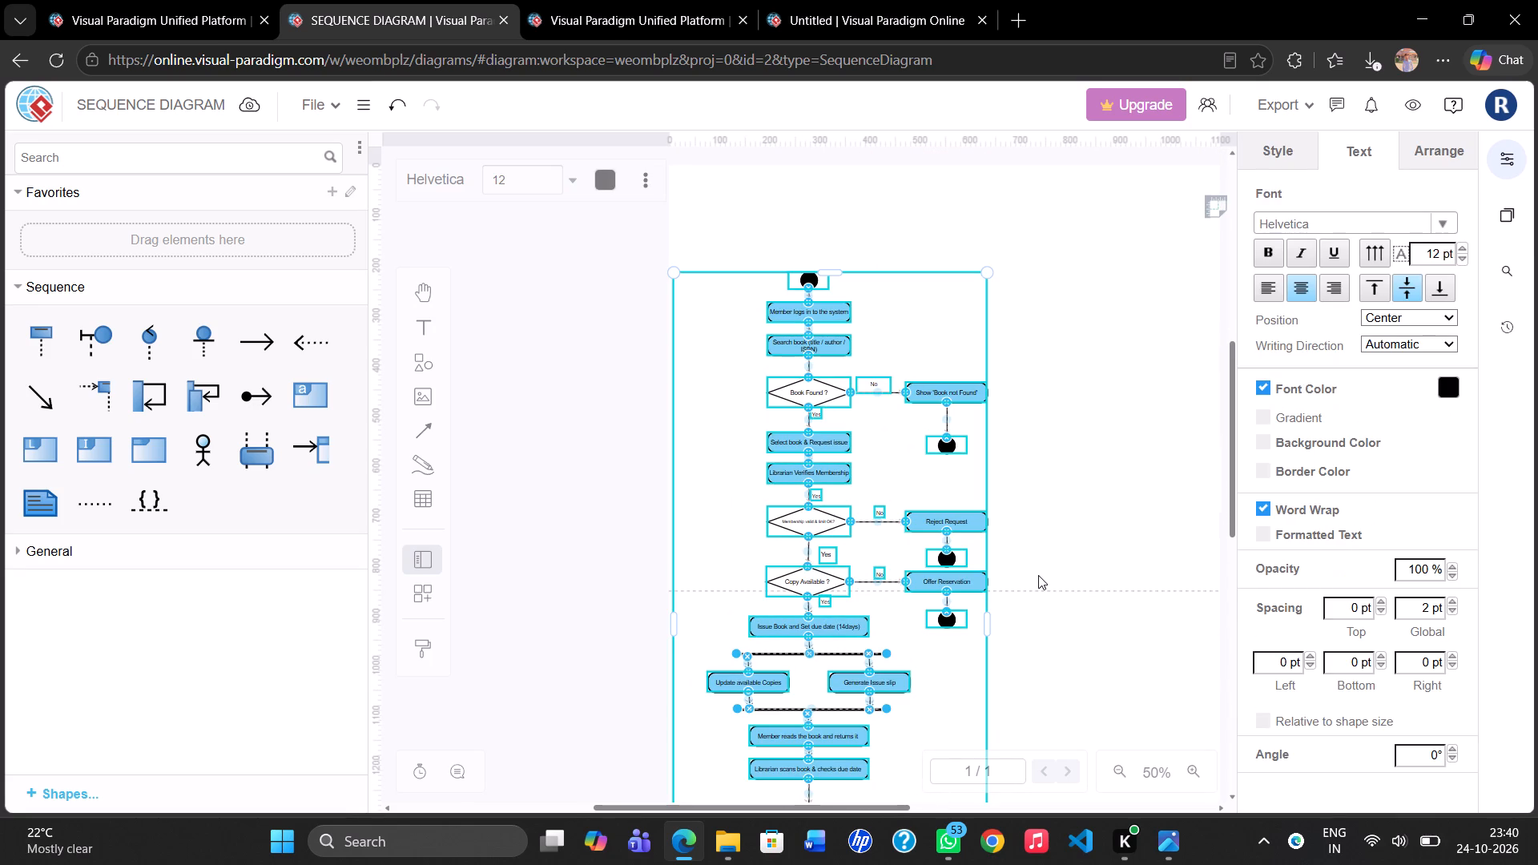
Export the activity diagram as a PNG image named activity and save it to the Desktop.
click(1303, 101)
click(1284, 162)
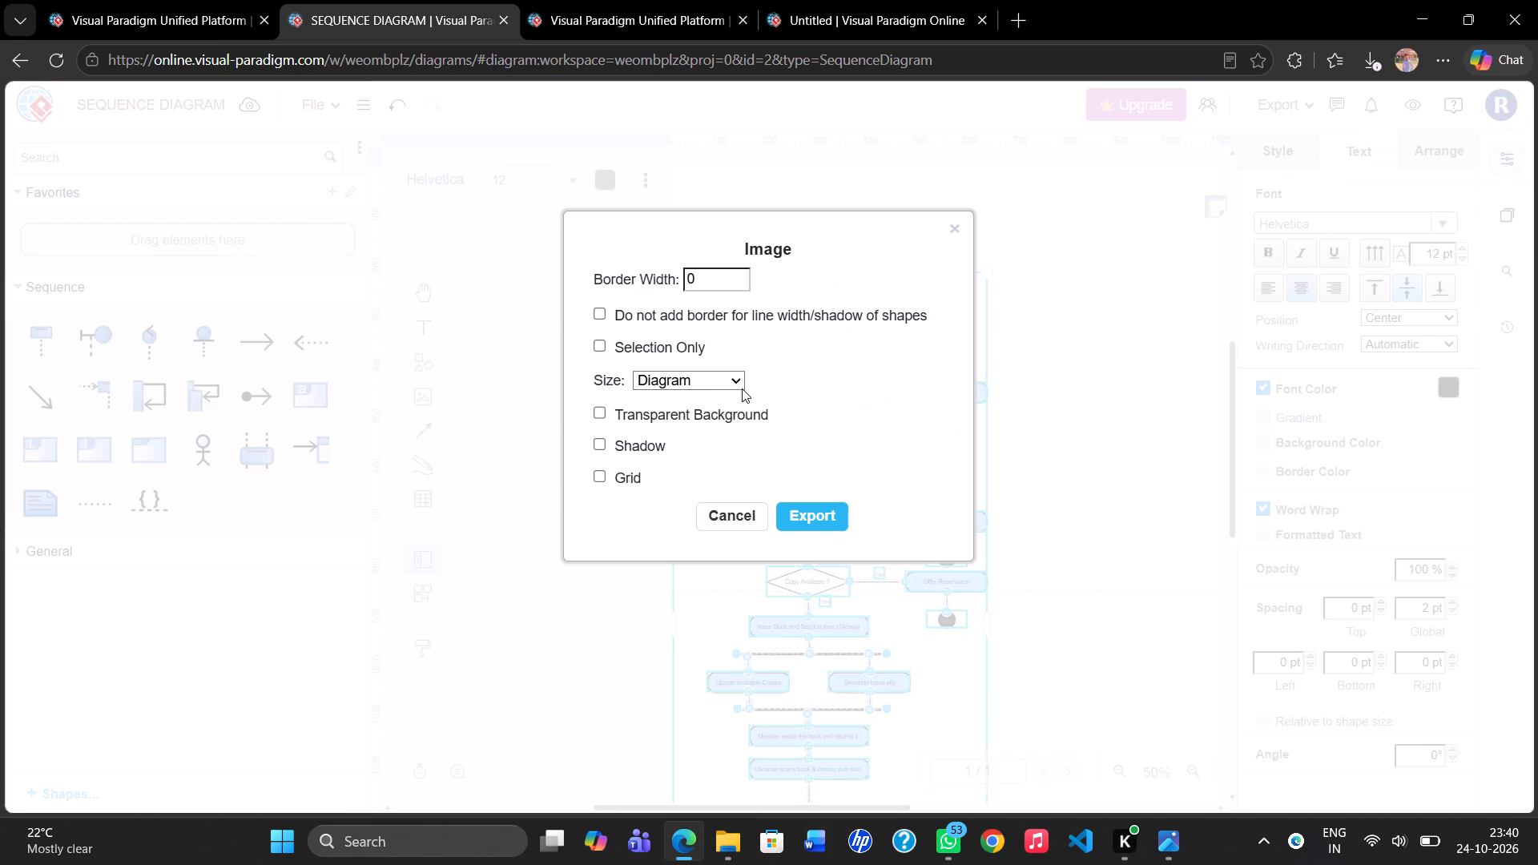
click(809, 509)
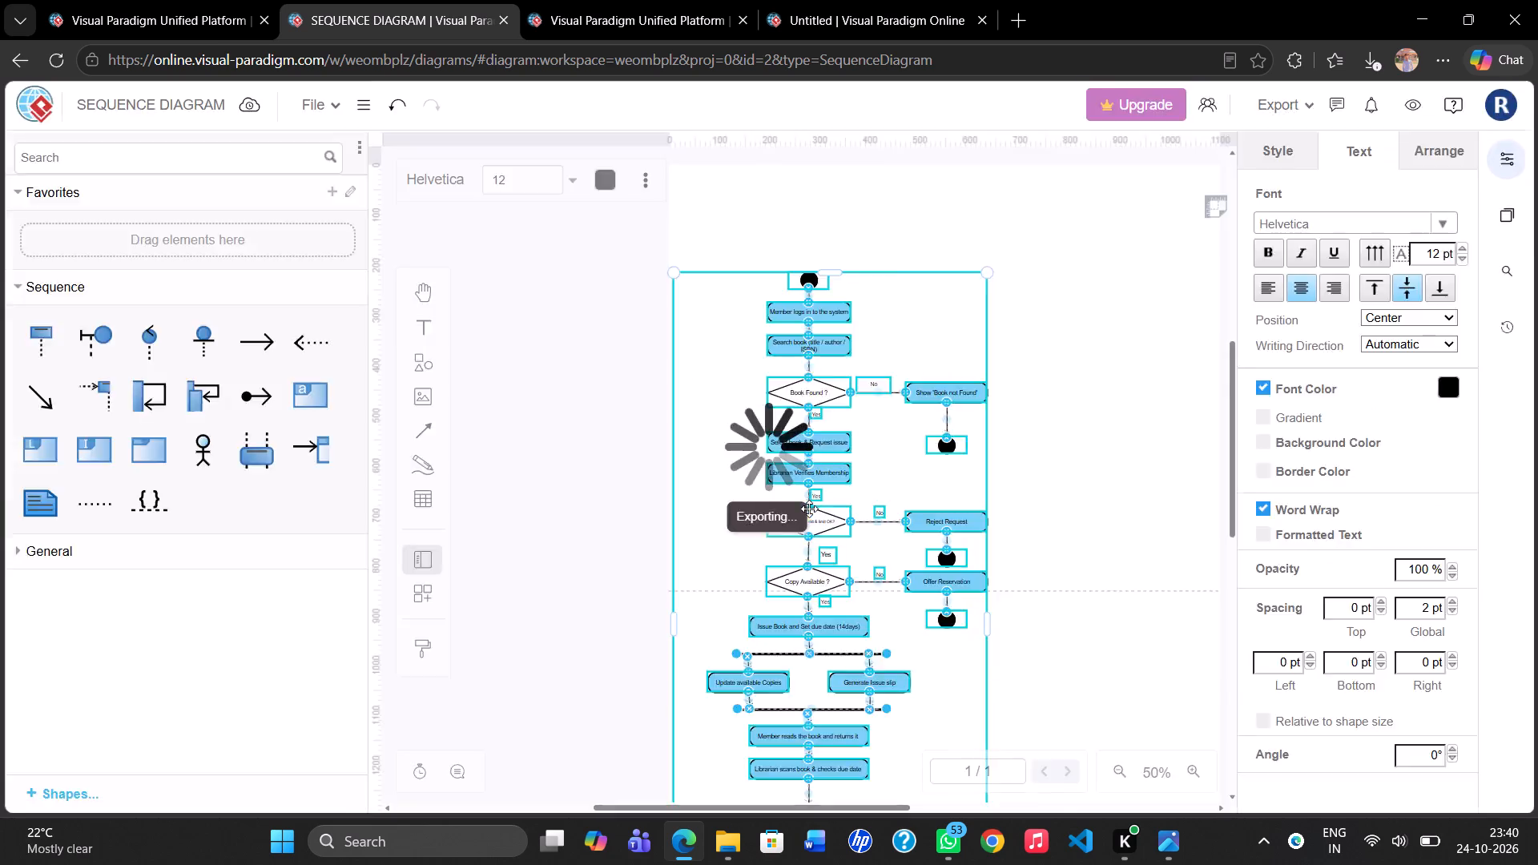
key(BackSpace)
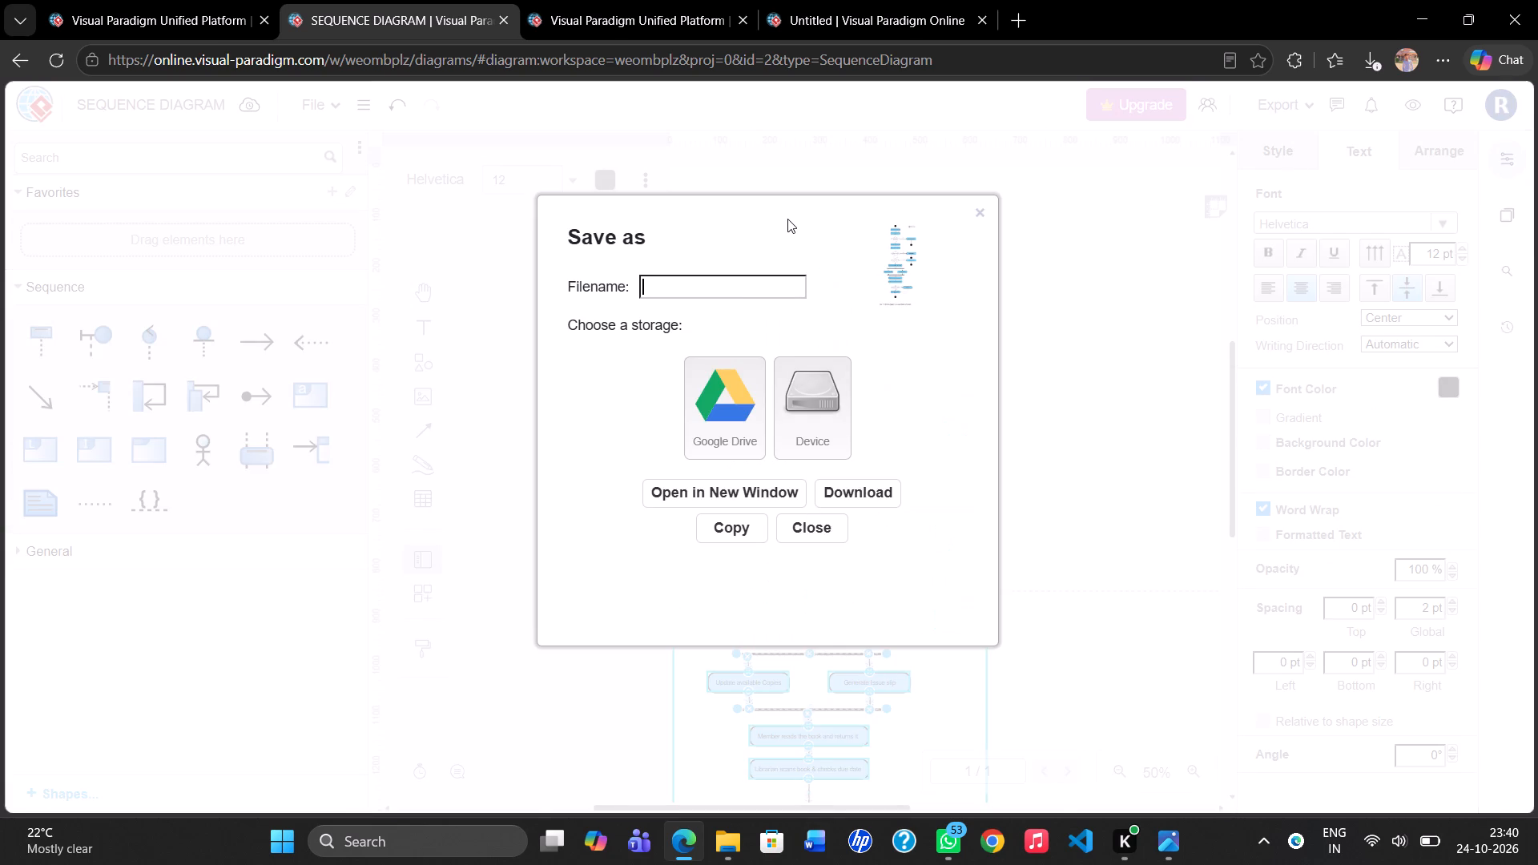
text(activity)
click(861, 489)
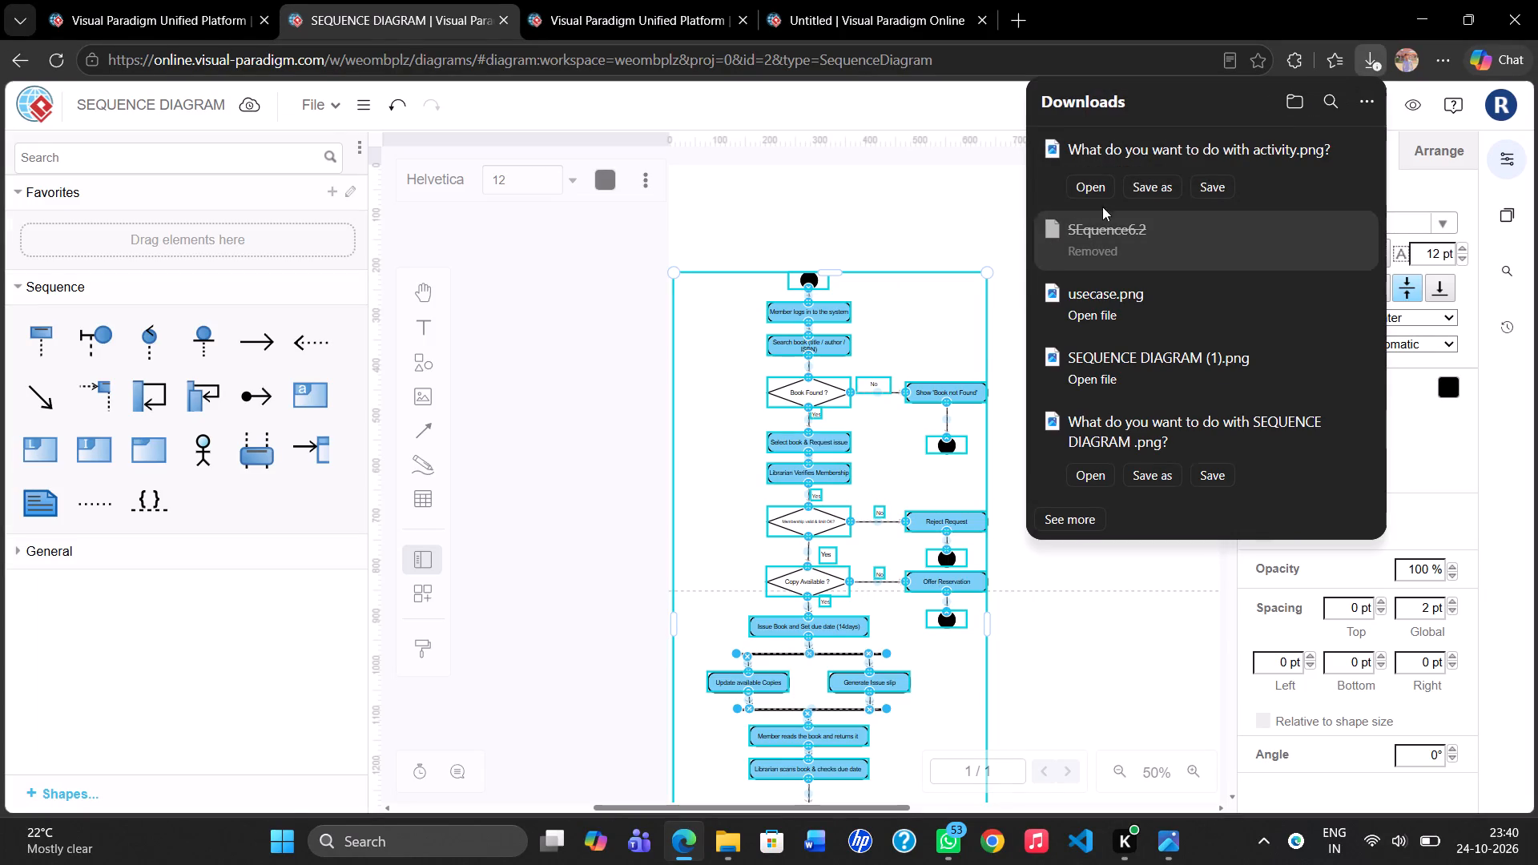
click(1138, 187)
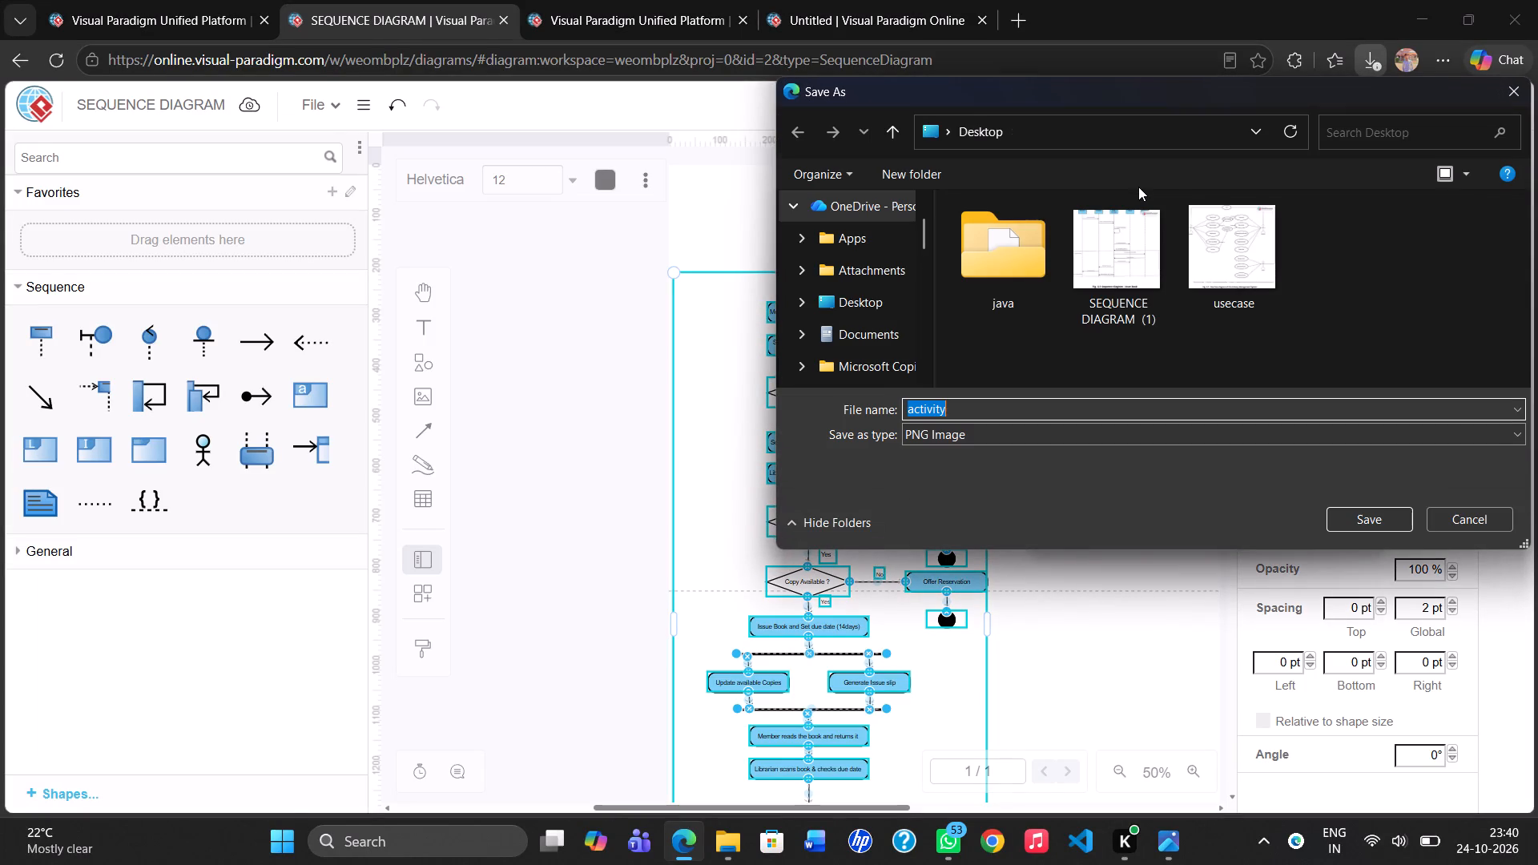
key(Return)
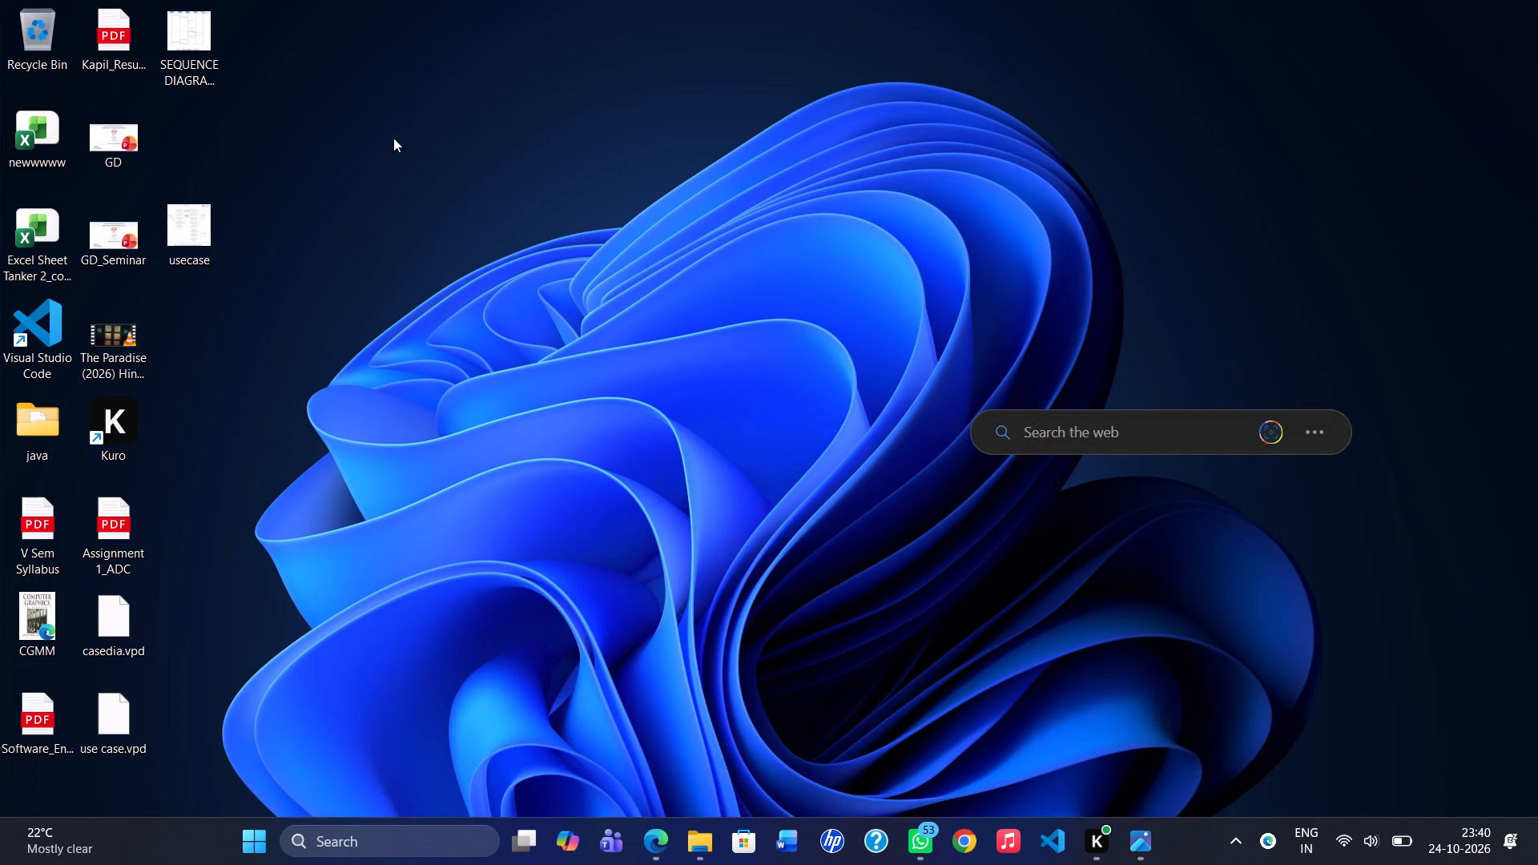
Refresh the desktop and check for the exported activity image.
right_click(368, 193)
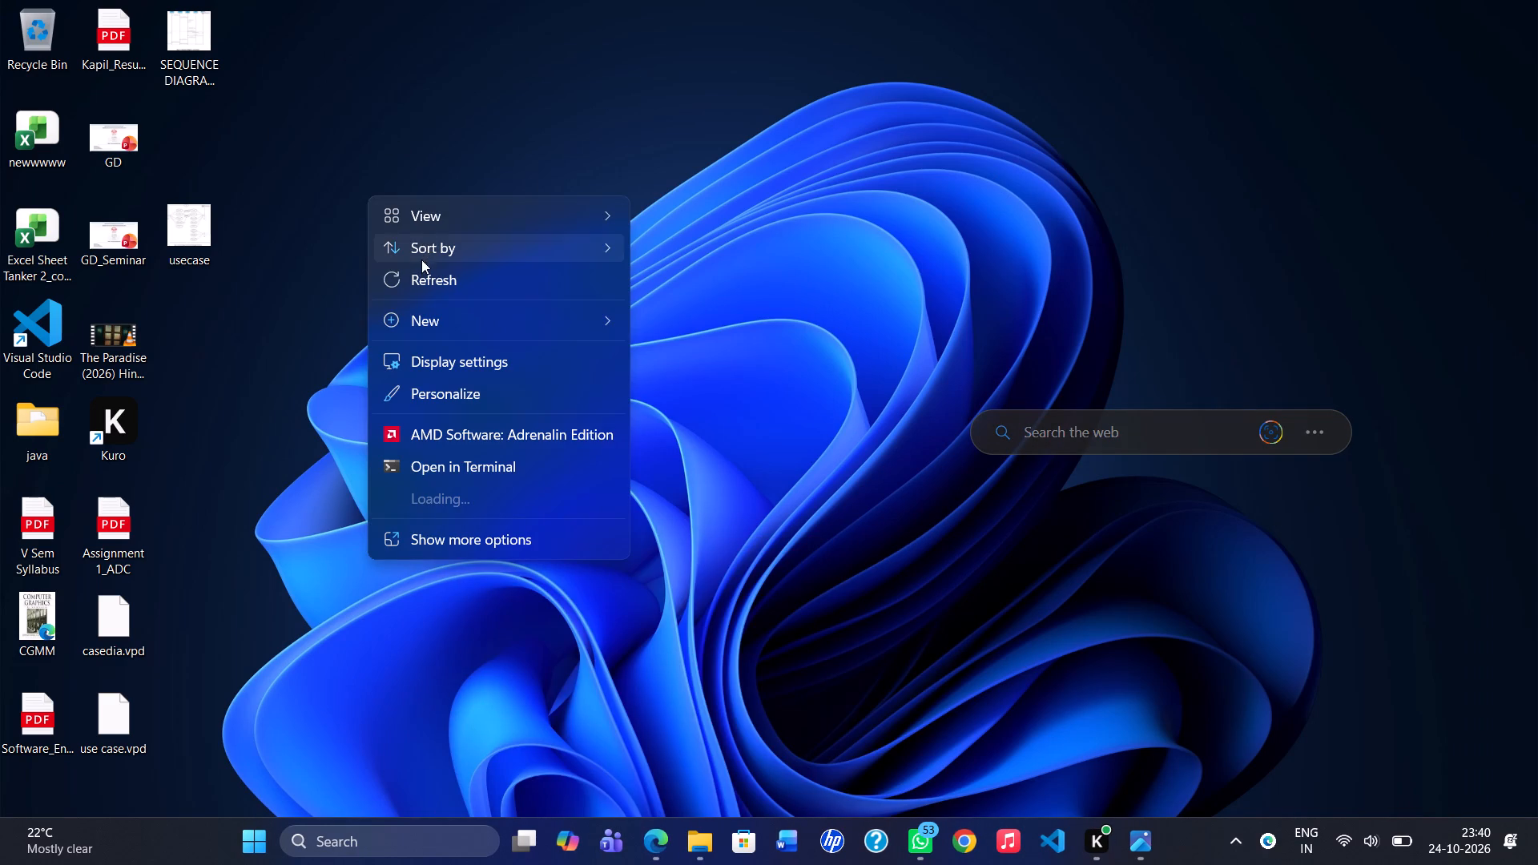
click(426, 276)
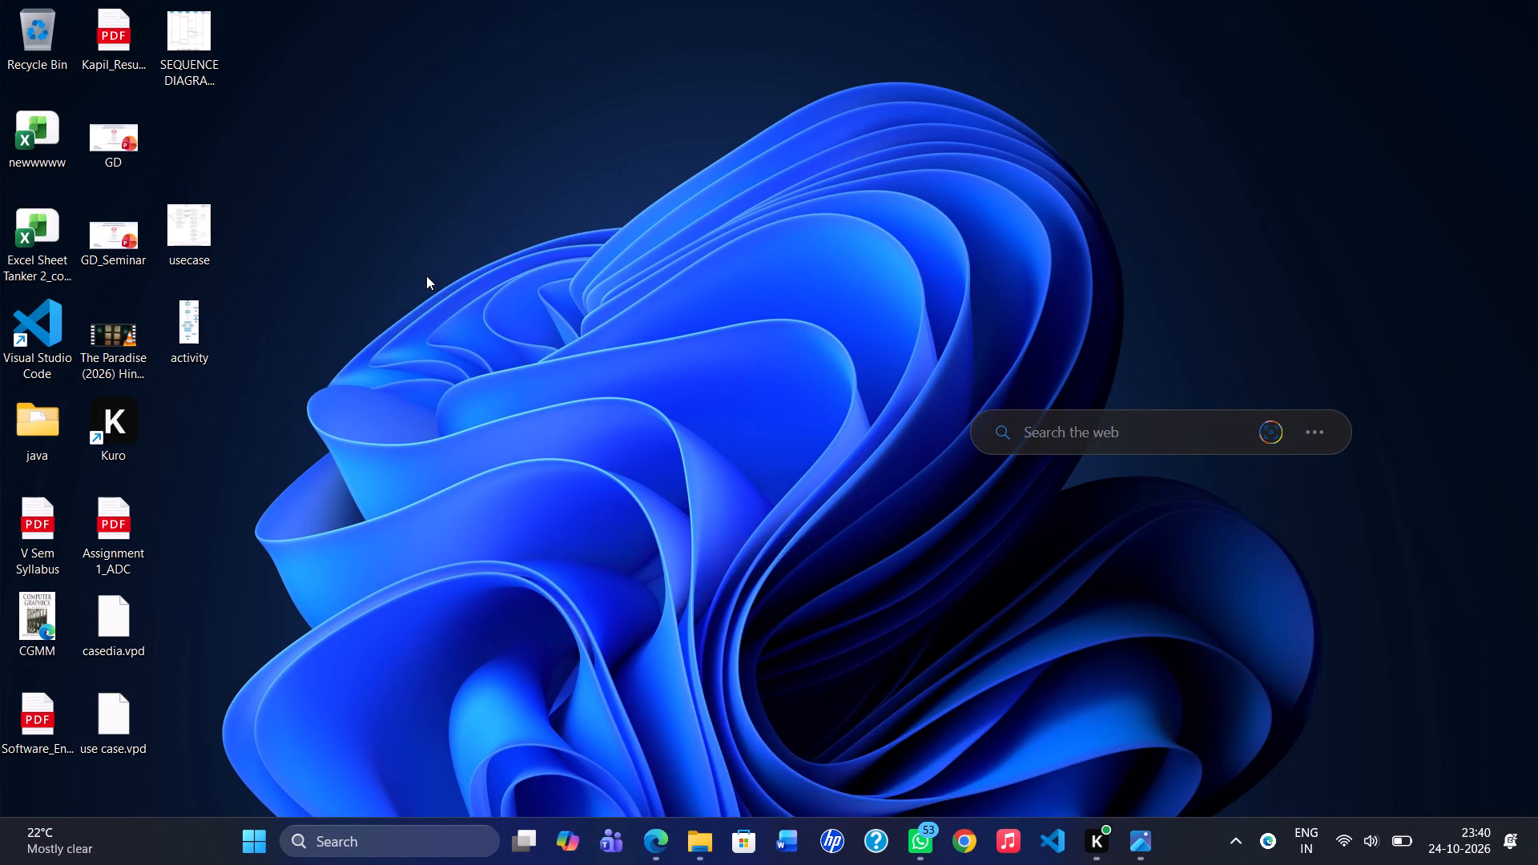
click(426, 276)
click(426, 276)
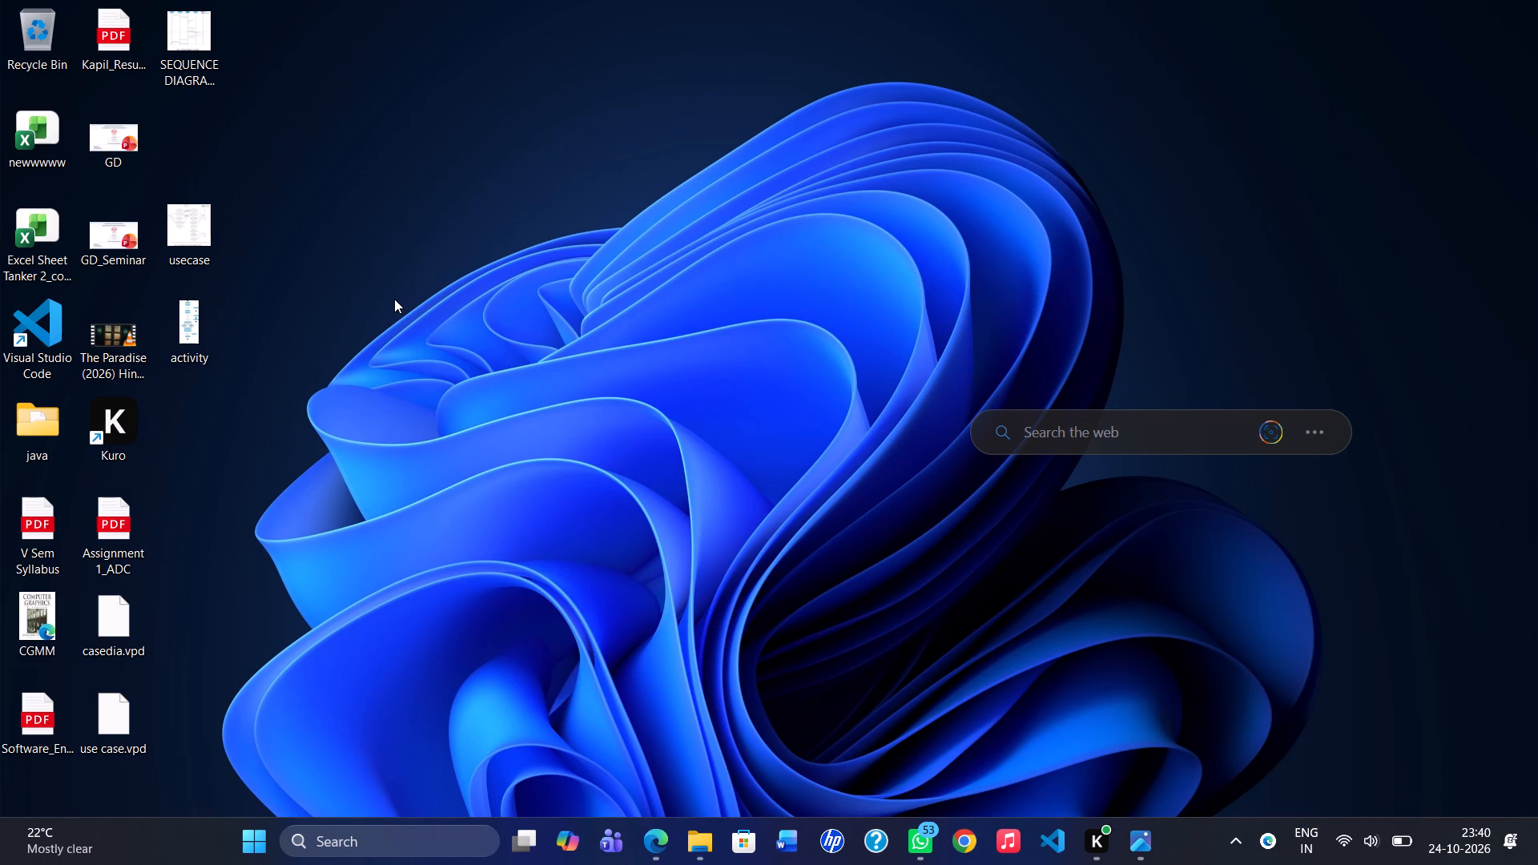
click(394, 299)
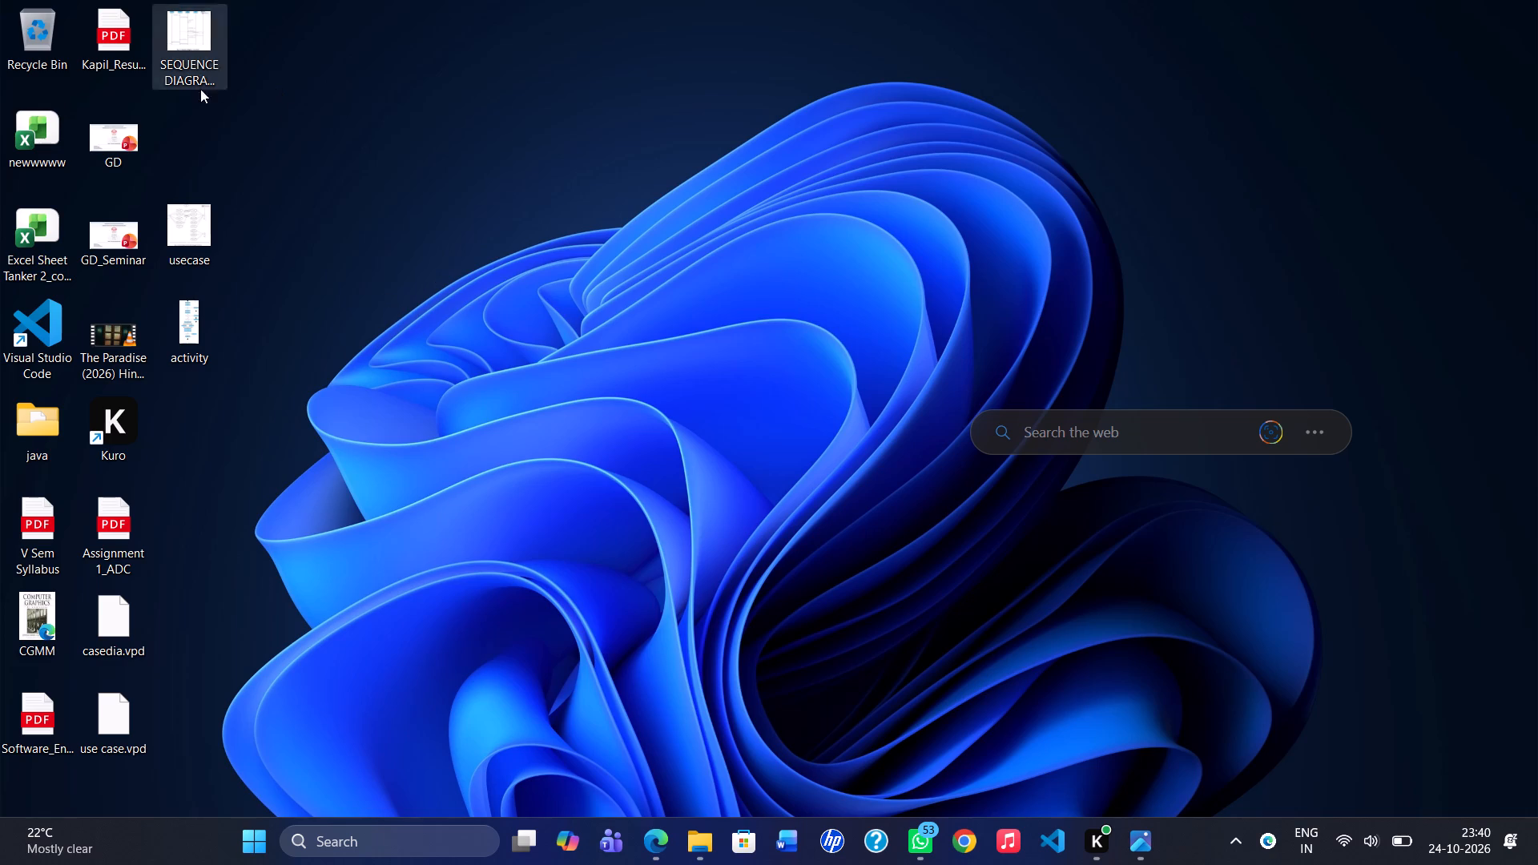
click(276, 146)
Return to the diagram editor in Edge and delete every element of the activity diagram from the canvas.
key(alt+Tab)
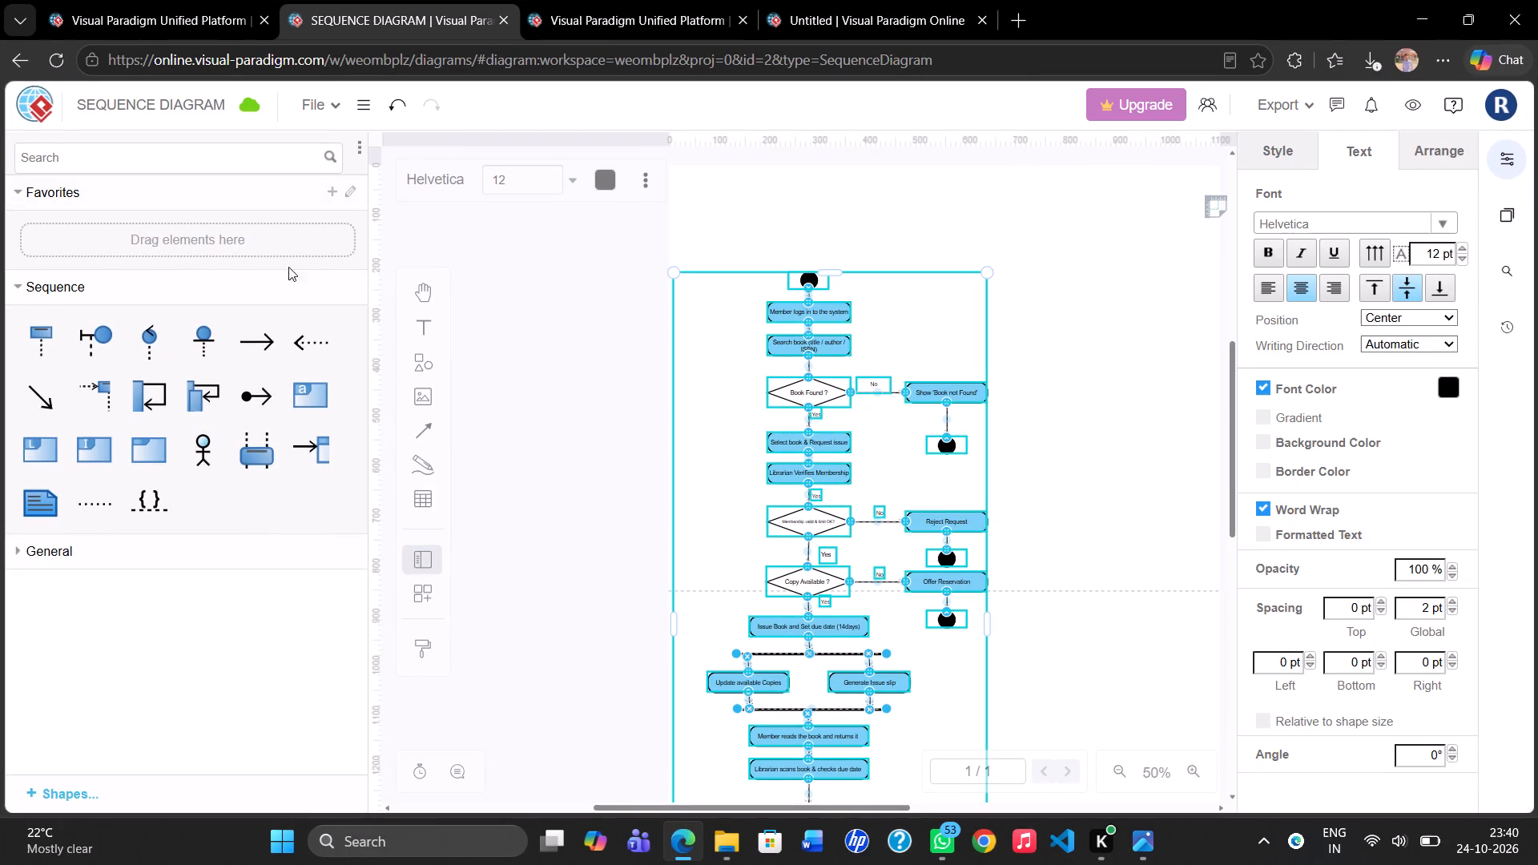
key(ctrl+a)
key(equal)
key(BackSpace)
key(ctrl+a)
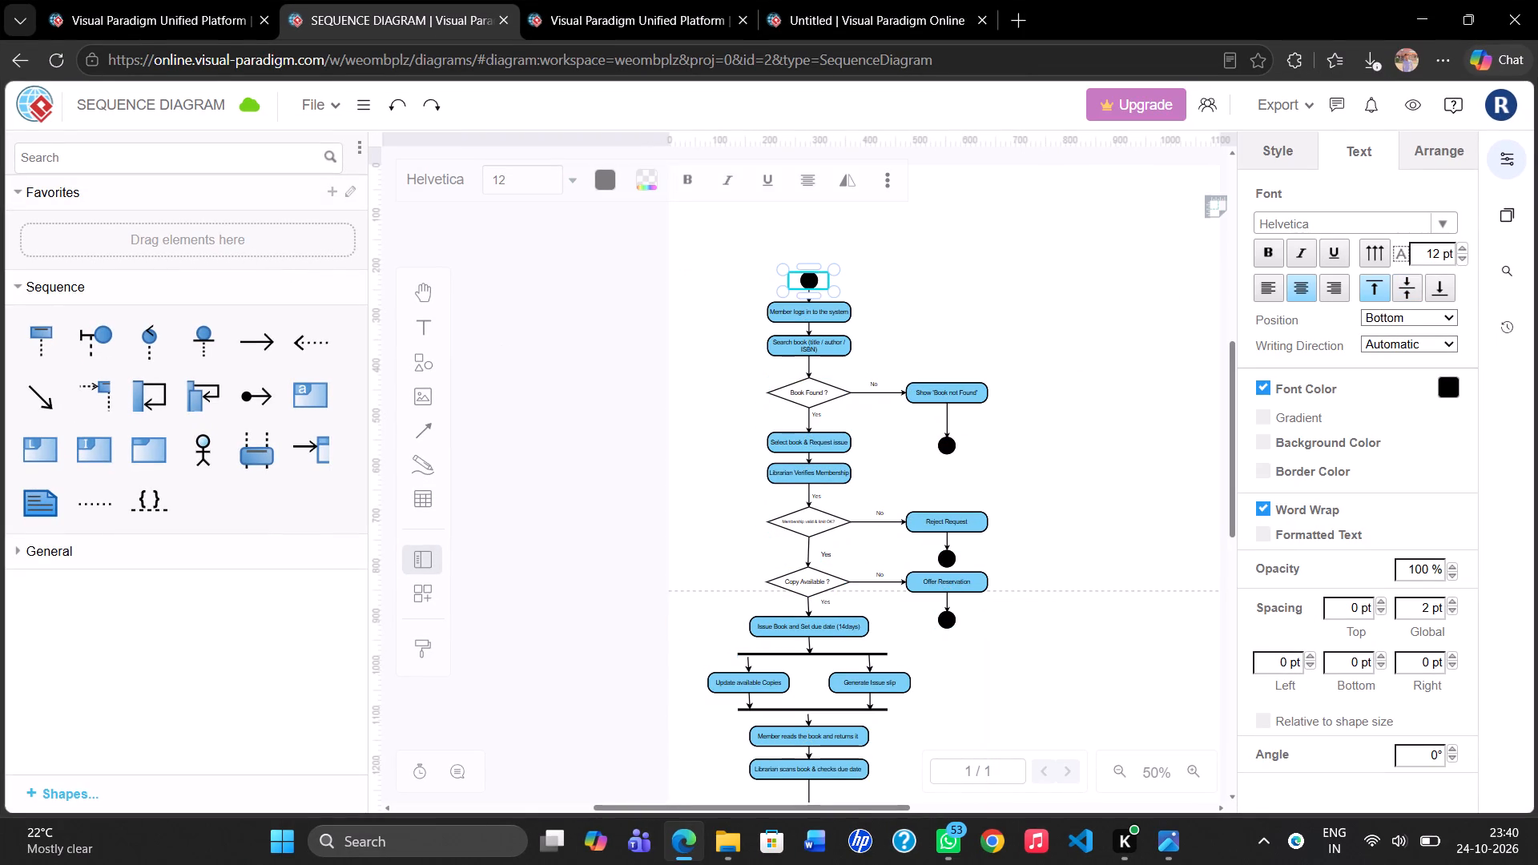
click(691, 605)
key(ctrl+a)
key(BackSpace)
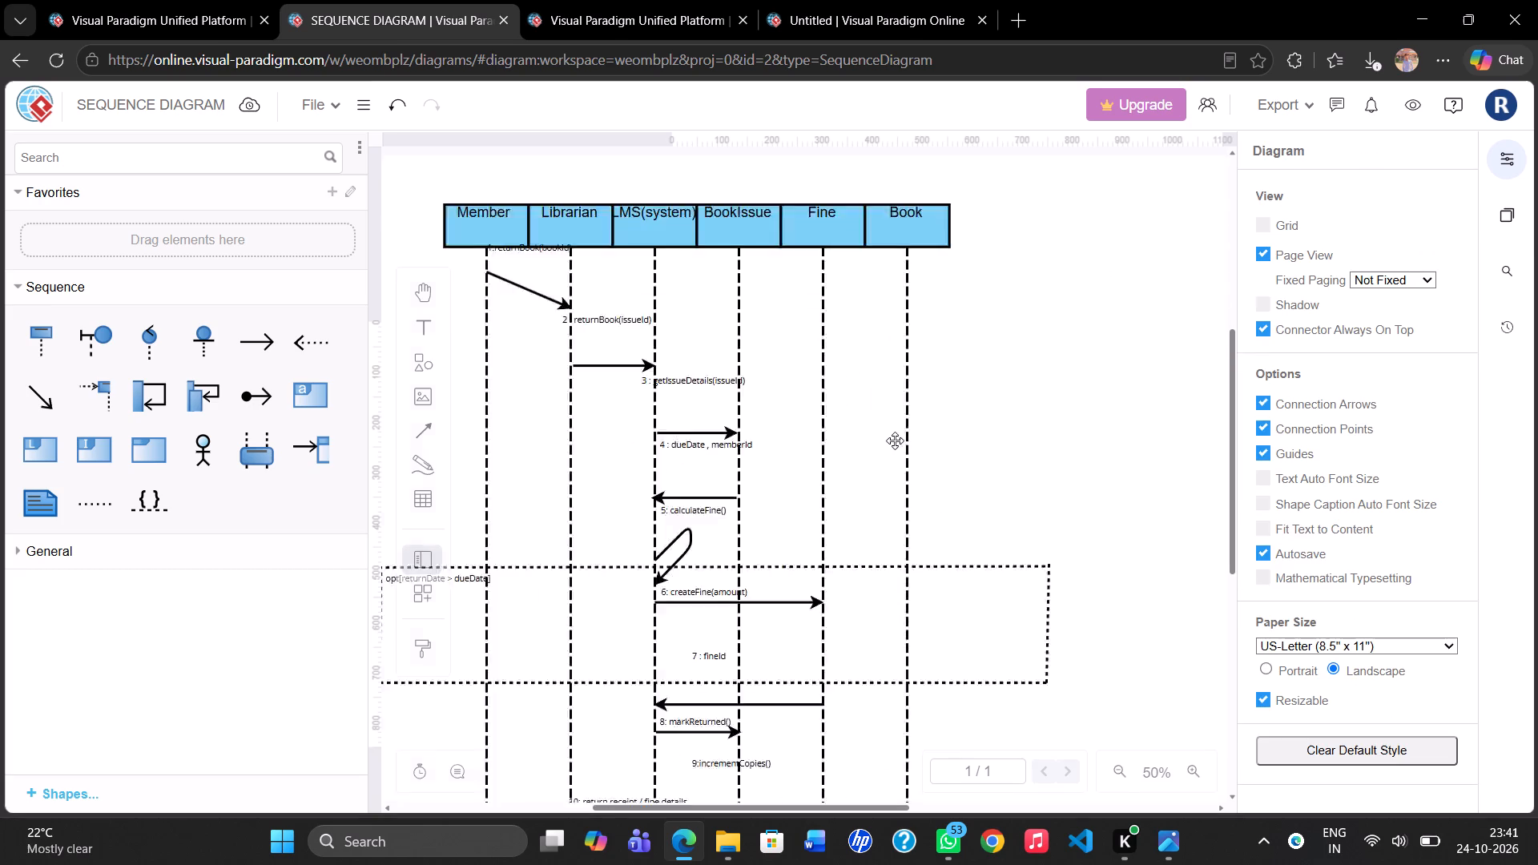
Straighten the message 10 return receipt arrow so it runs horizontally from the LMS(system) lifeline to the Librarian lifeline.
scroll(895, 441, right, 3)
scroll(895, 441, up, 4)
scroll(895, 441, down, 3)
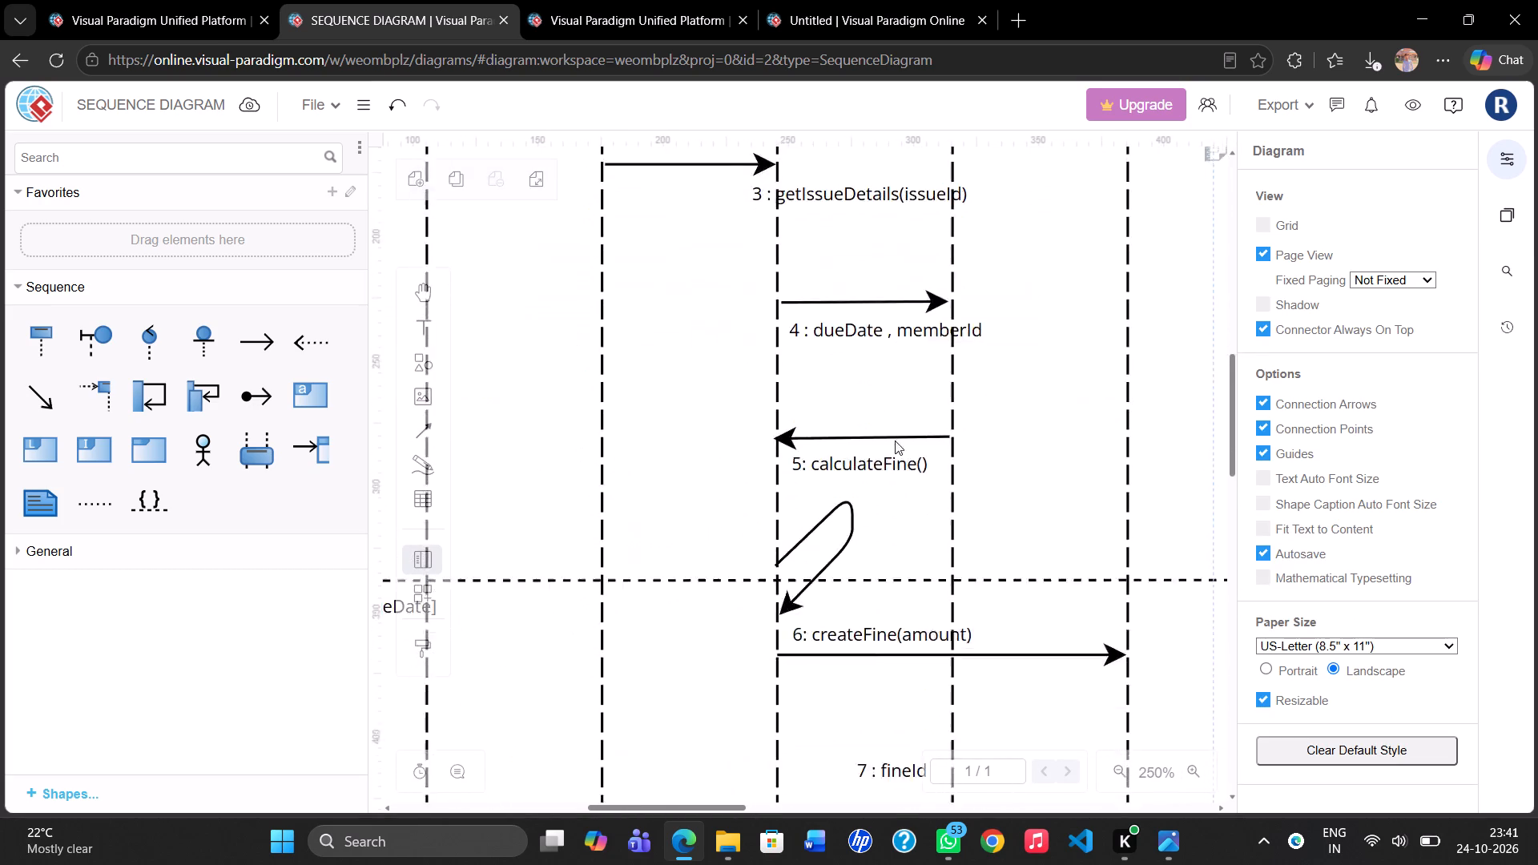
scroll(895, 441, down, 4)
scroll(895, 441, up, 2)
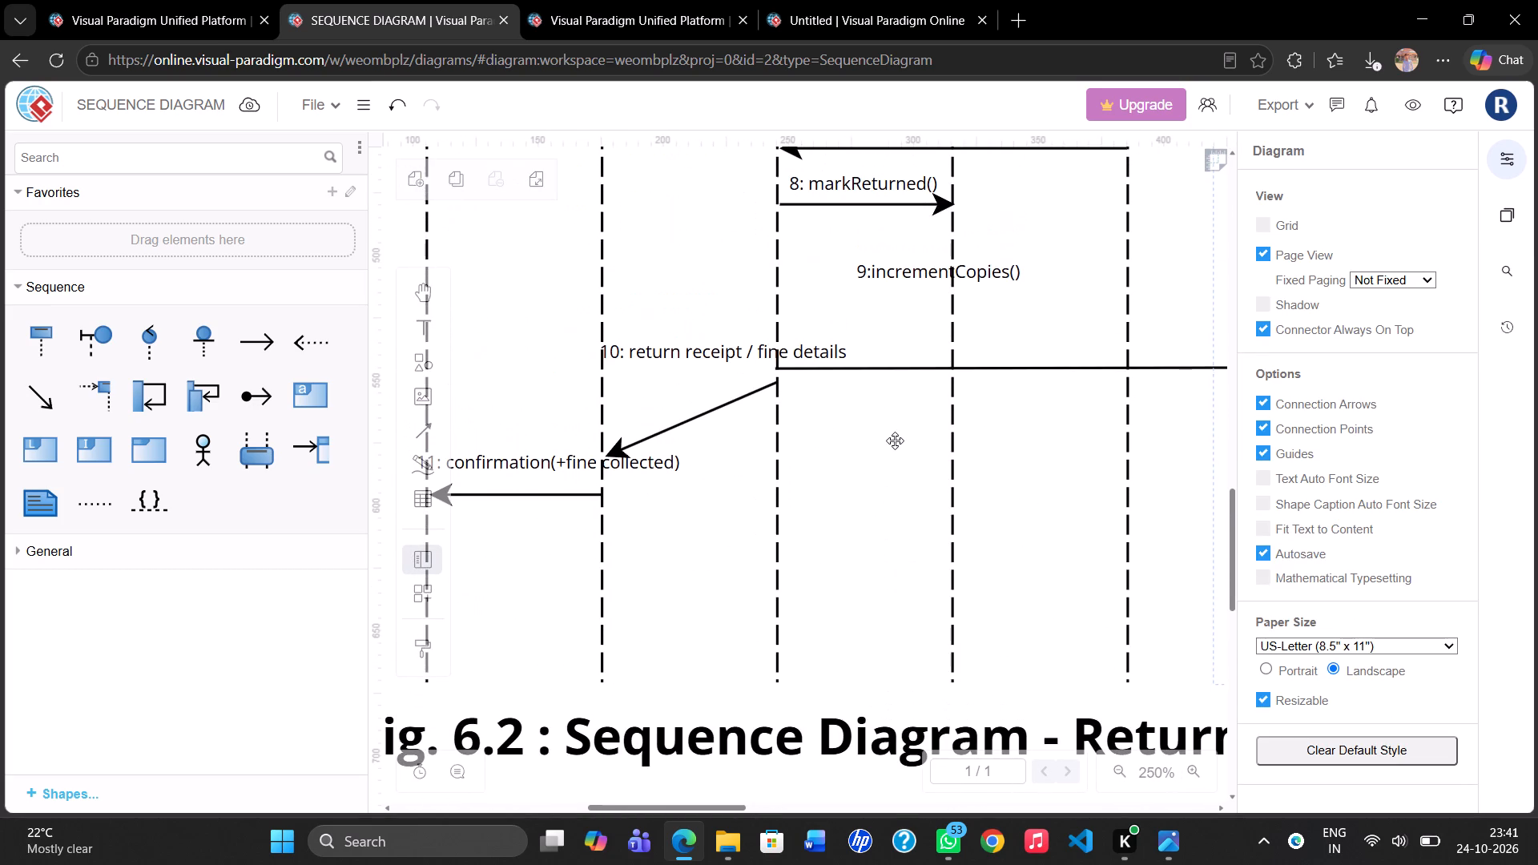
click(701, 416)
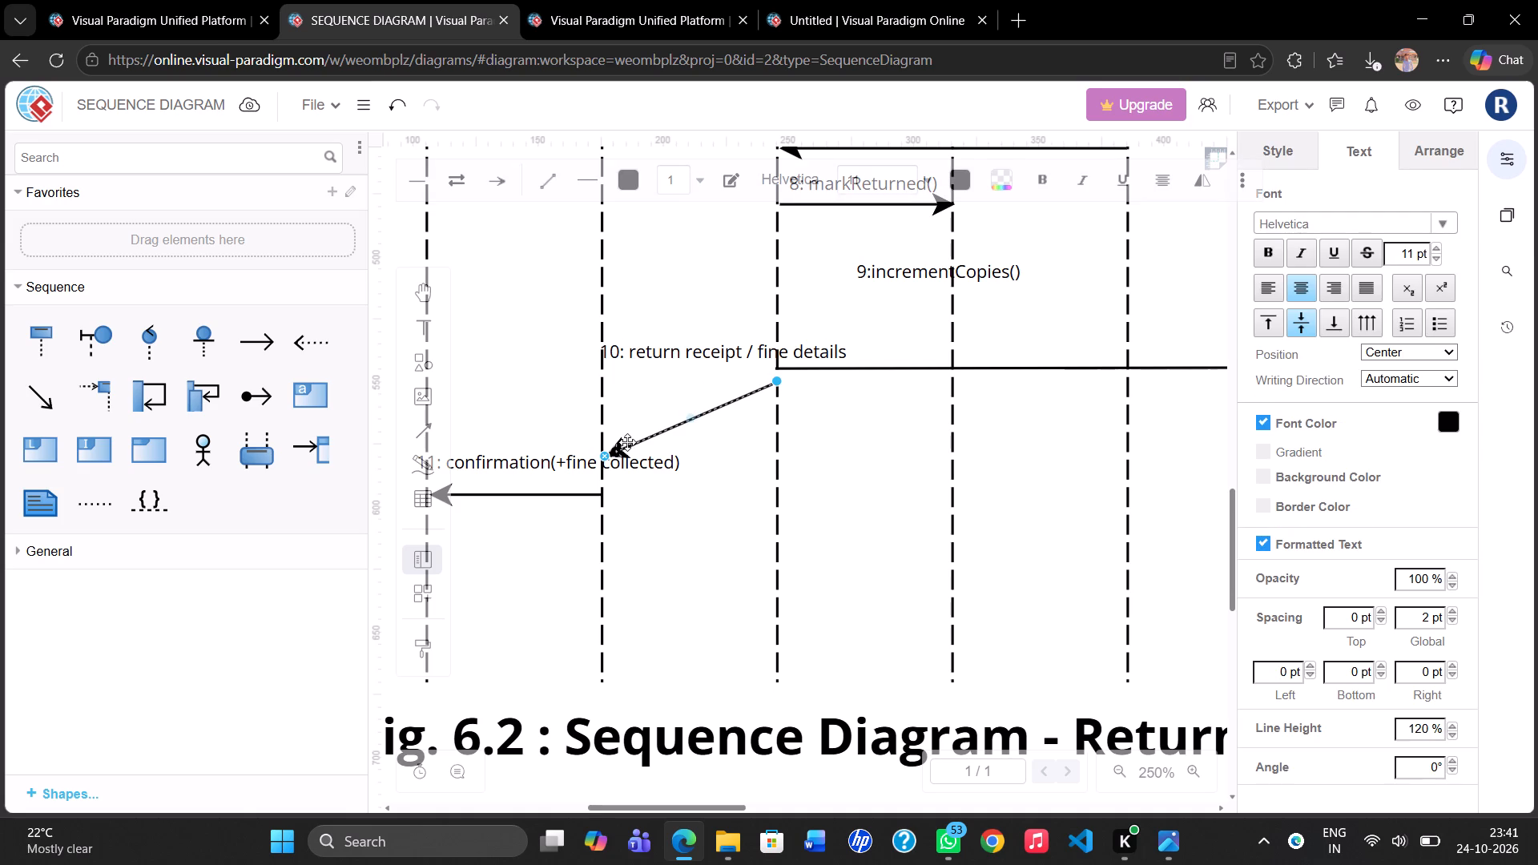
drag(604, 449, 607, 381)
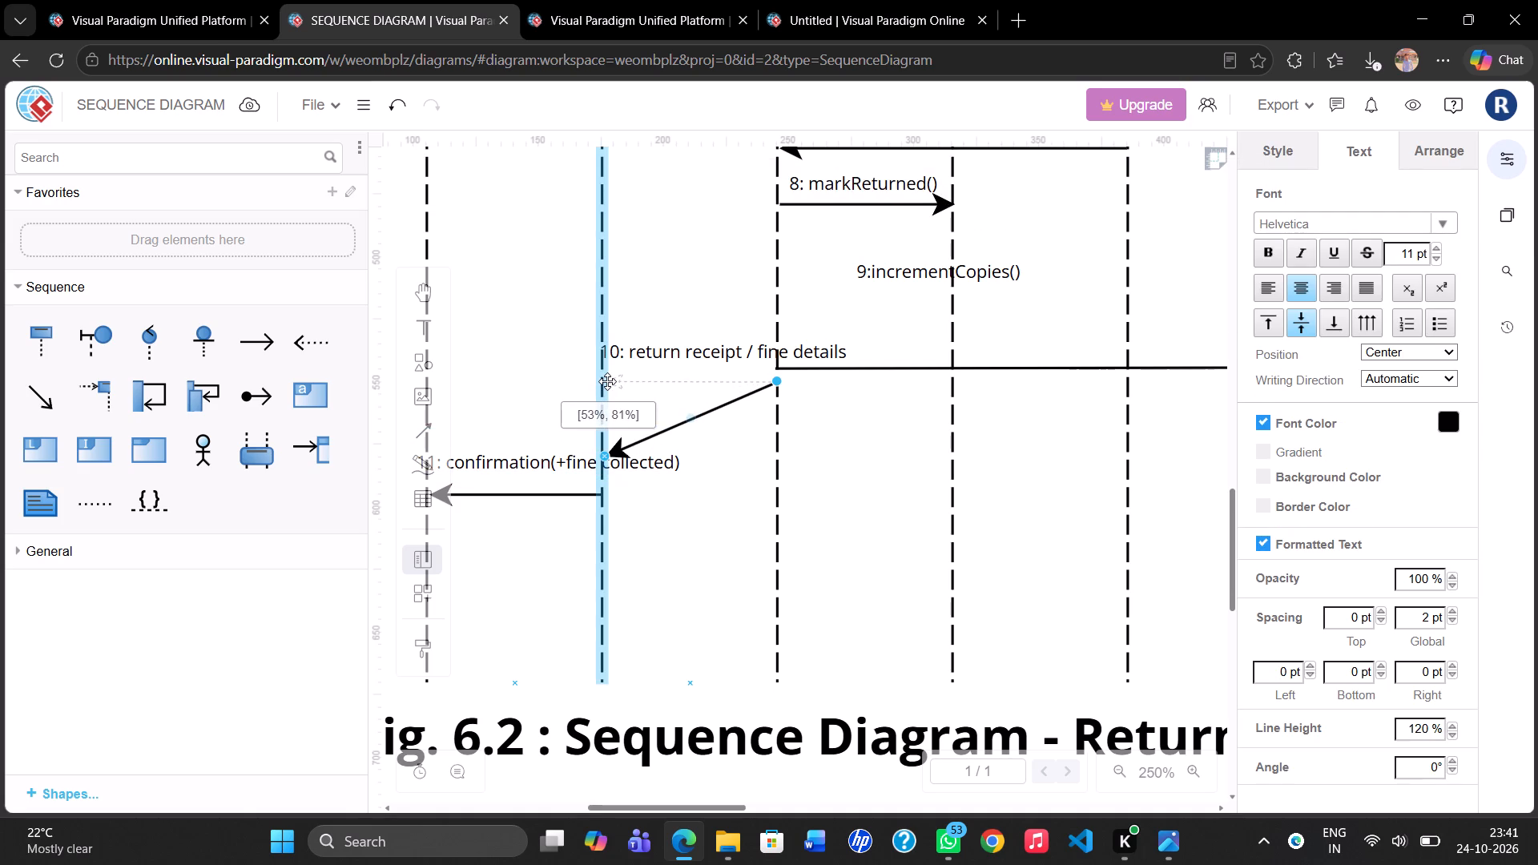
drag(607, 381, 606, 381)
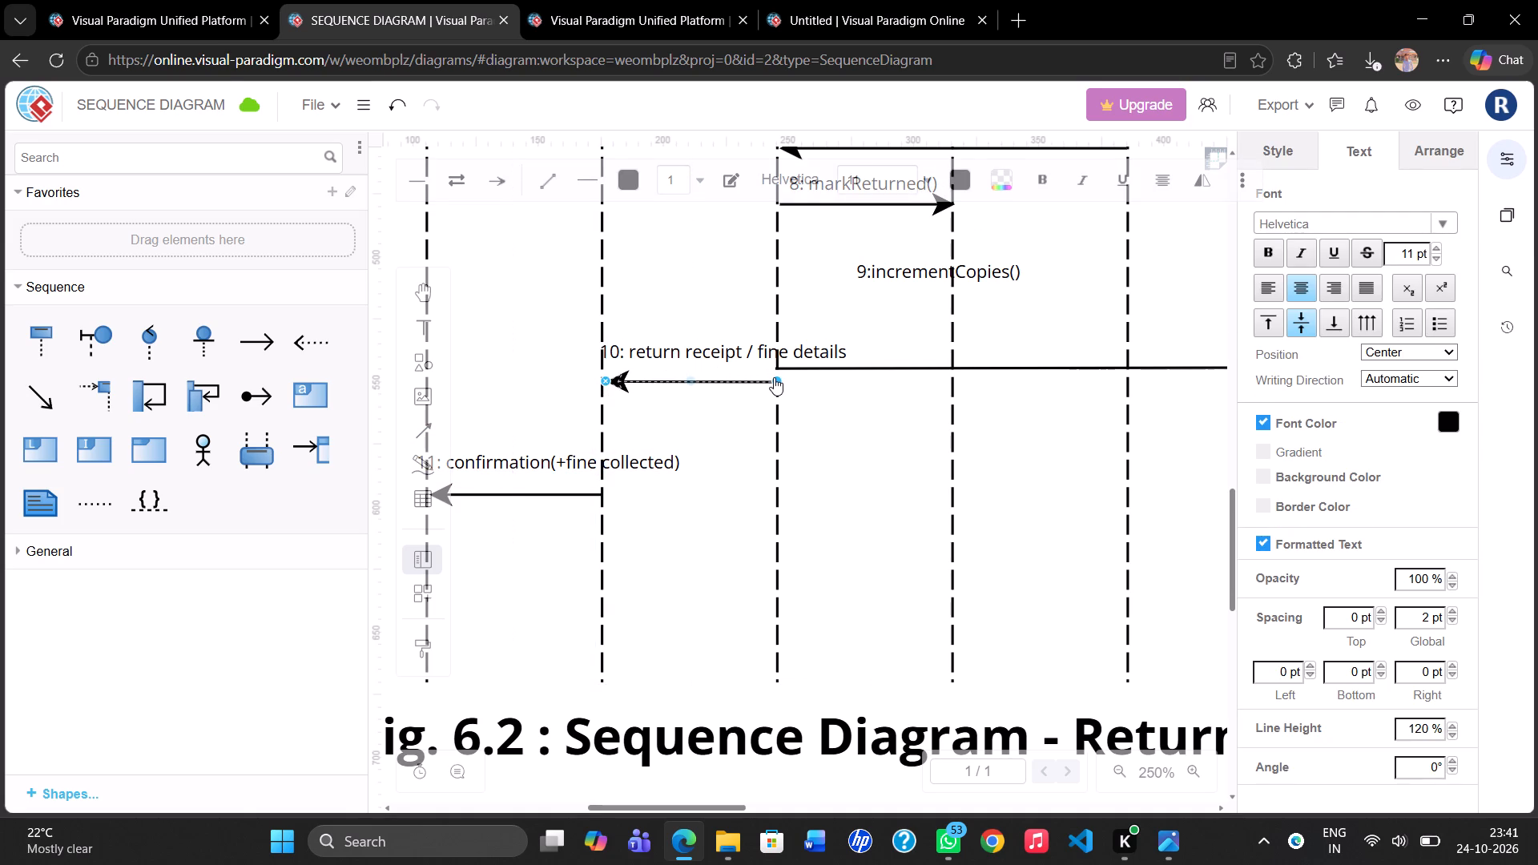
Raise both ends of the message 9 arrow so it runs horizontally just below the incrementCopies() label to the Book lifeline.
scroll(774, 377, up, 1)
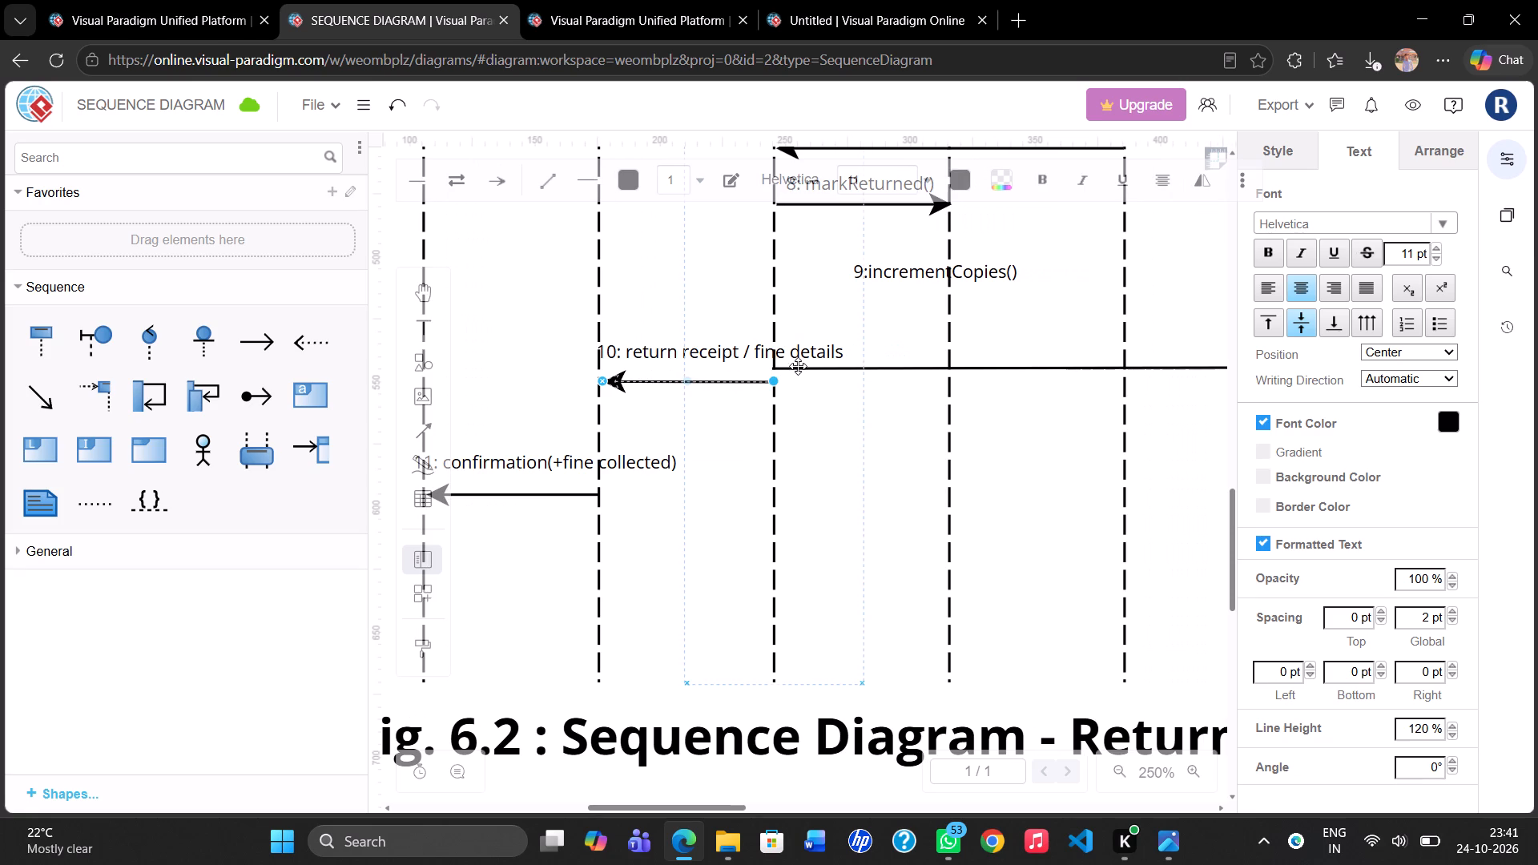
click(790, 370)
drag(771, 368, 779, 293)
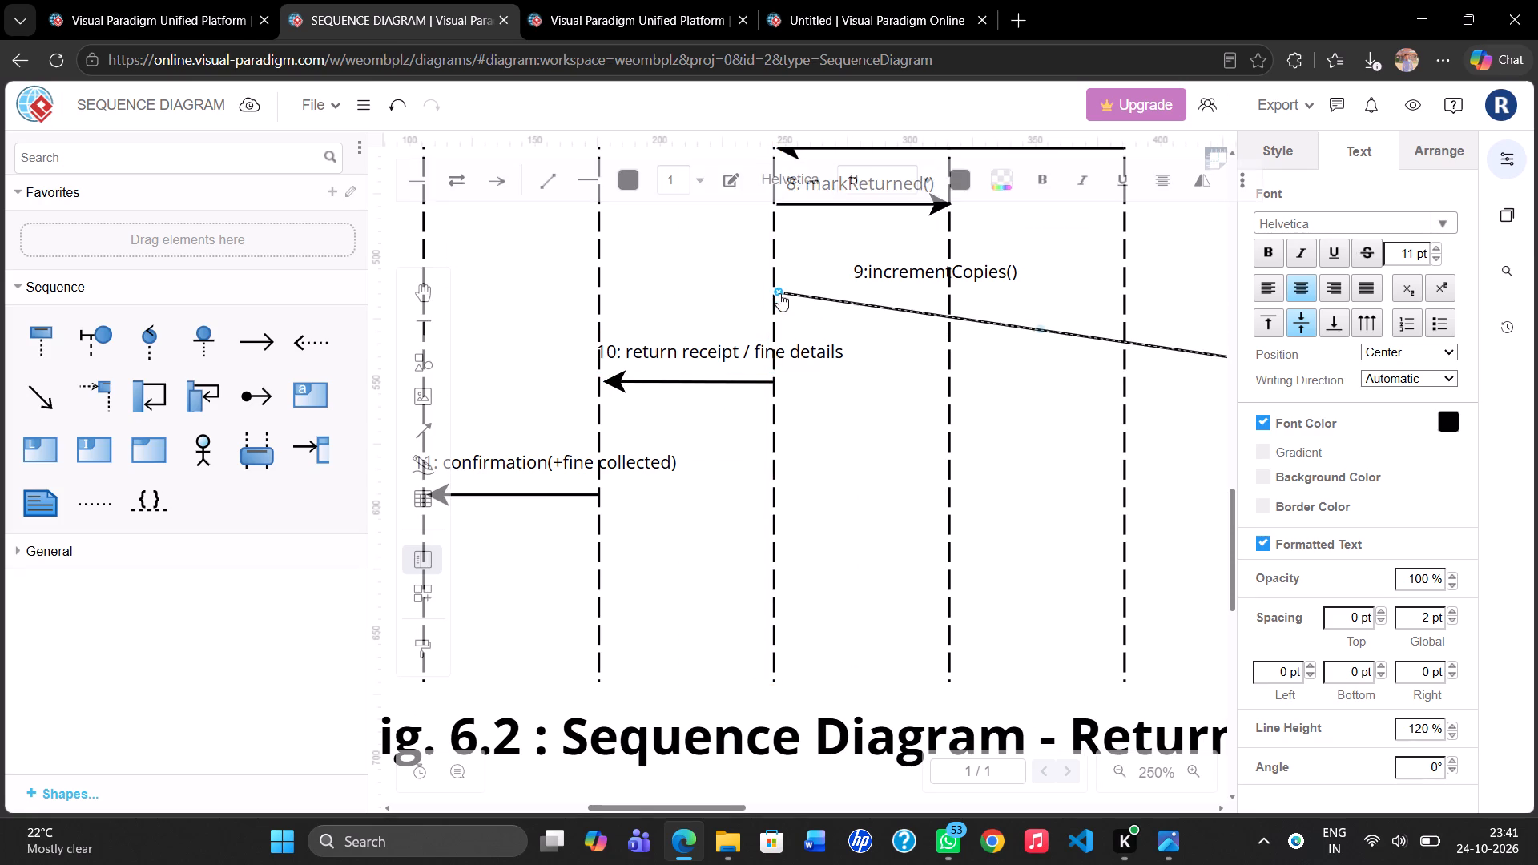
scroll(779, 293, left, 3)
drag(1011, 368, 970, 300)
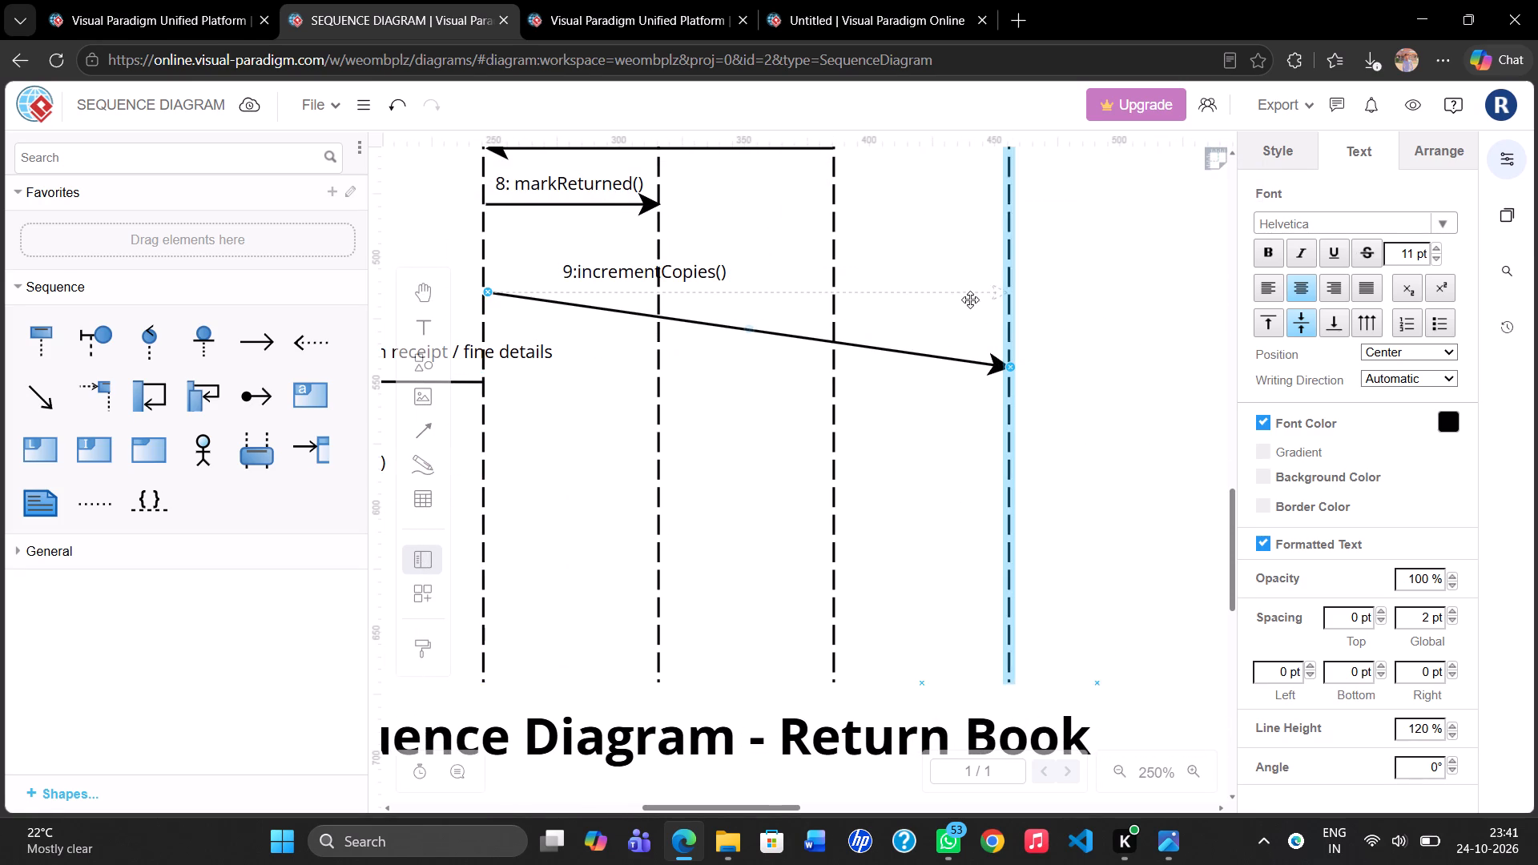
drag(970, 300, 998, 283)
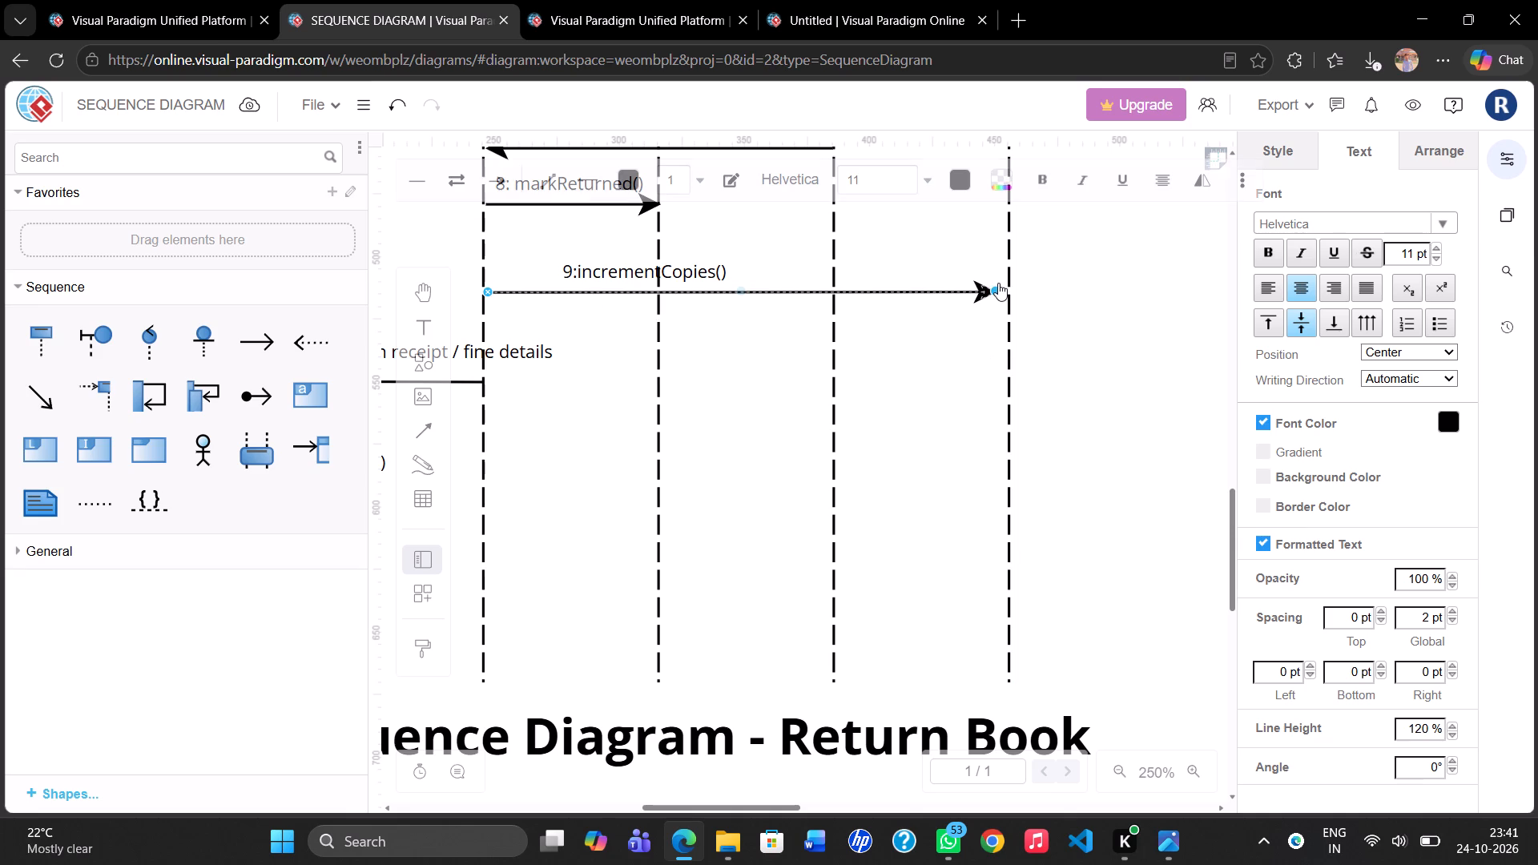
Move the 7 : fineId label up to just below the createFine(amount) arrow, beside the BookIssue lifeline.
scroll(896, 357, right, 4)
scroll(896, 357, up, 2)
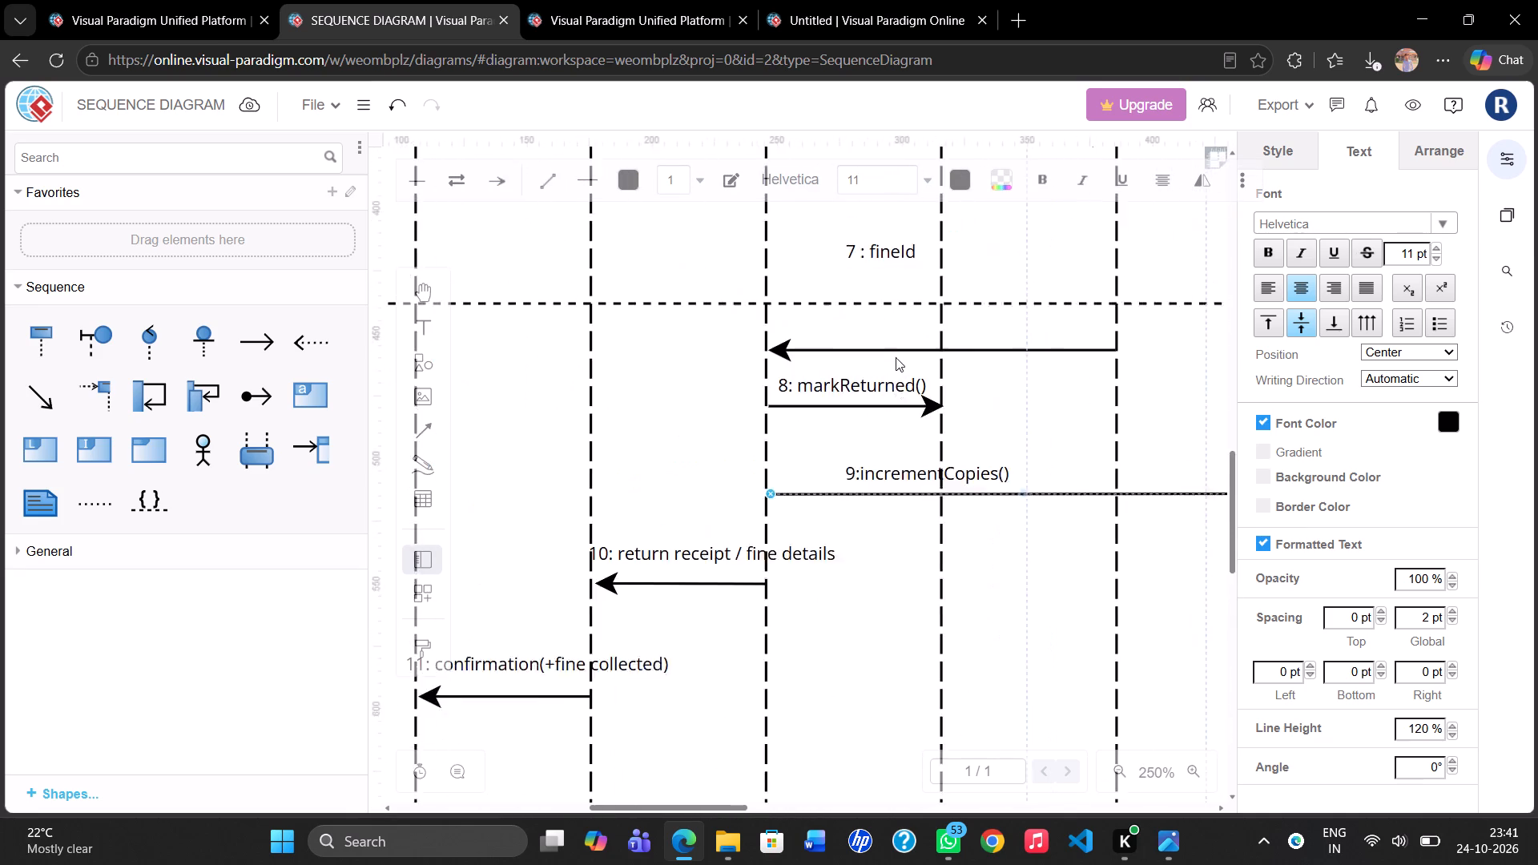
scroll(896, 357, up, 2)
scroll(896, 357, down, 1)
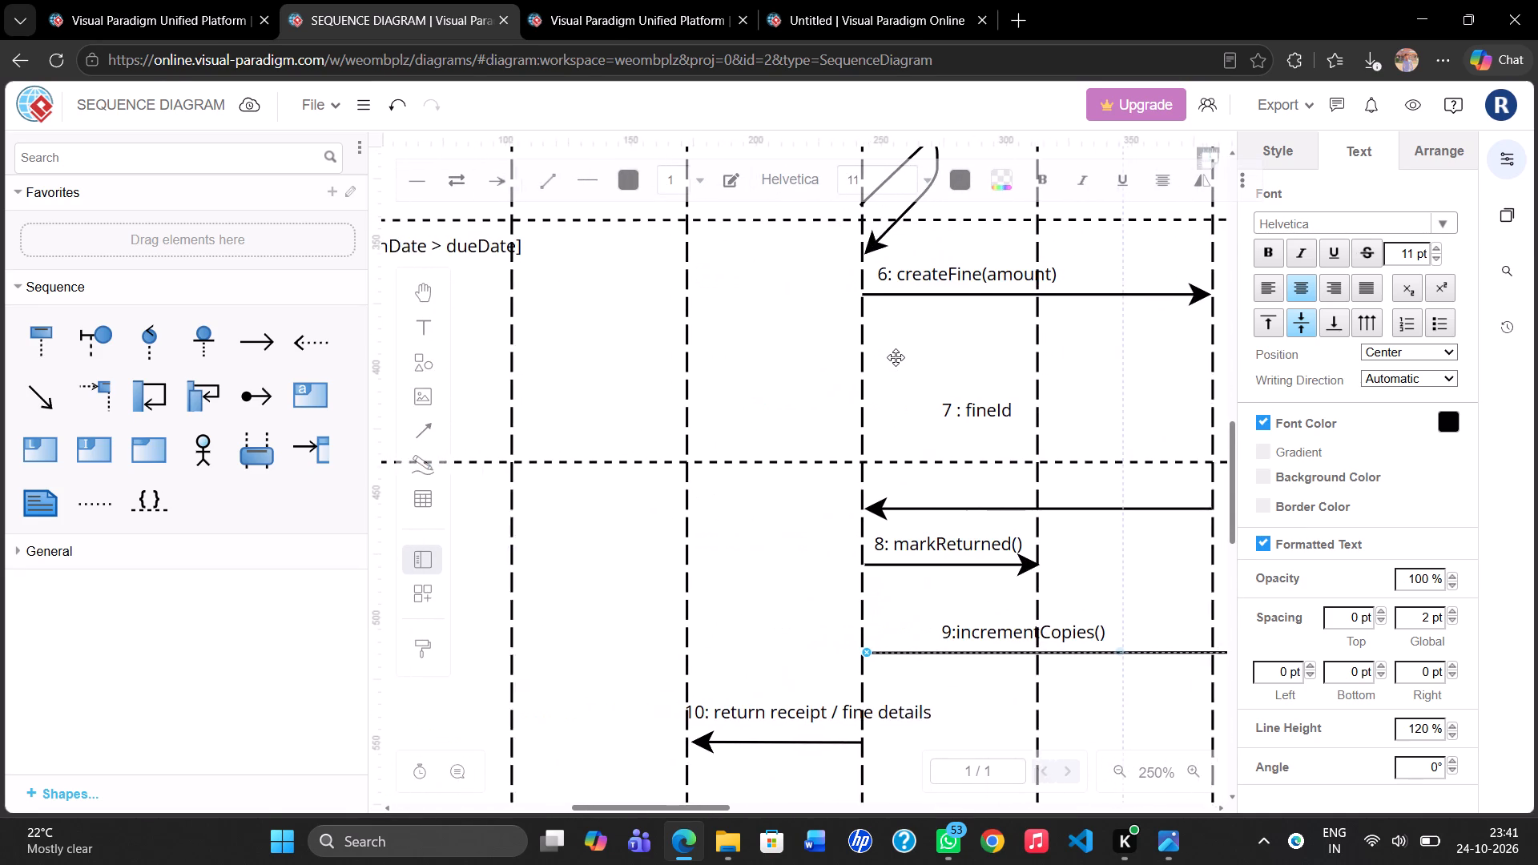
scroll(896, 357, down, 1)
scroll(896, 357, left, 1)
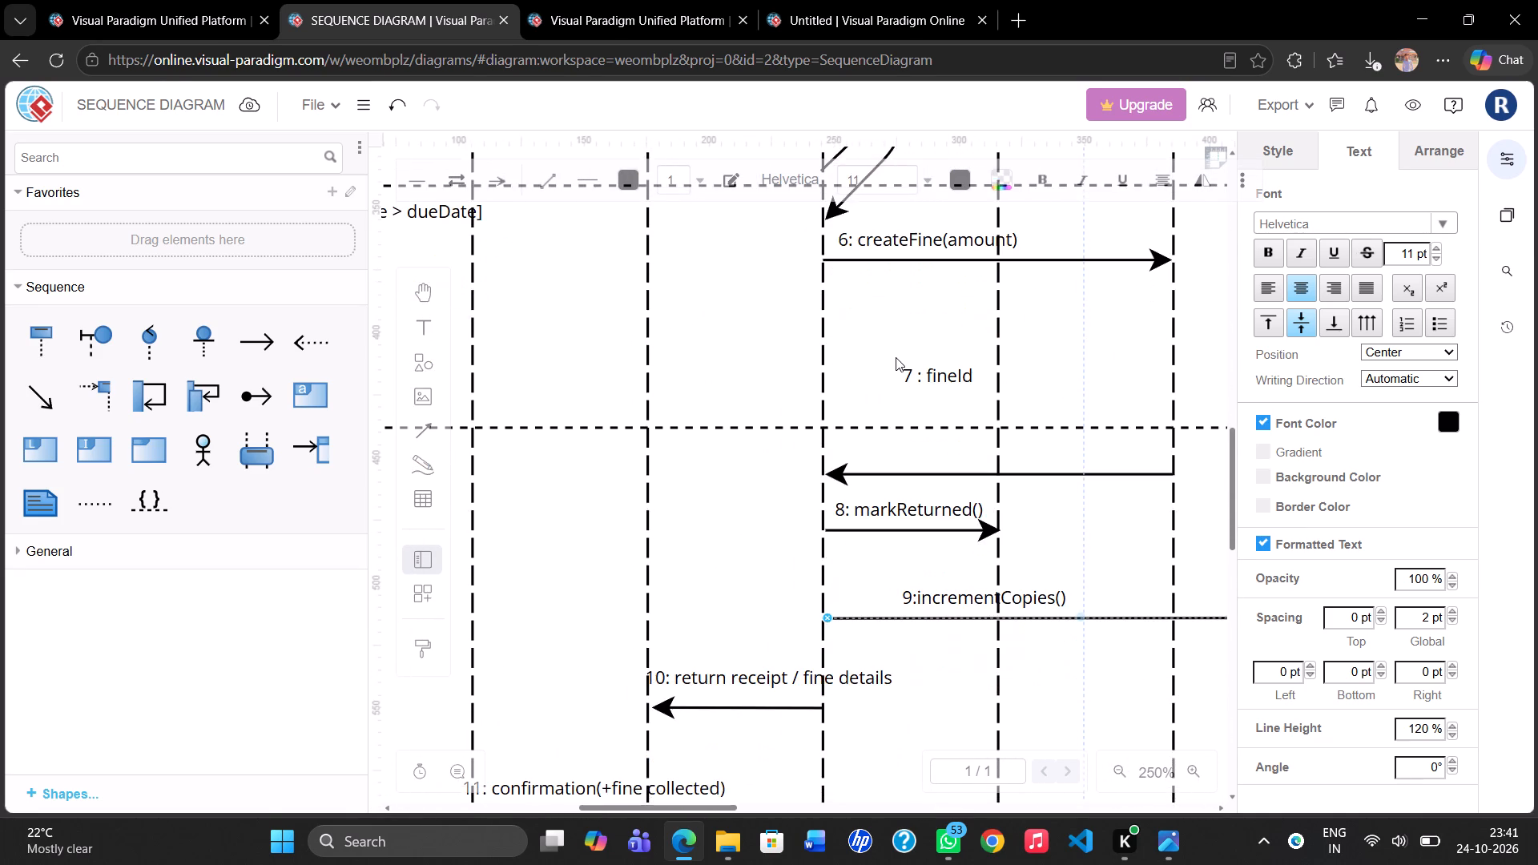
scroll(896, 357, left, 1)
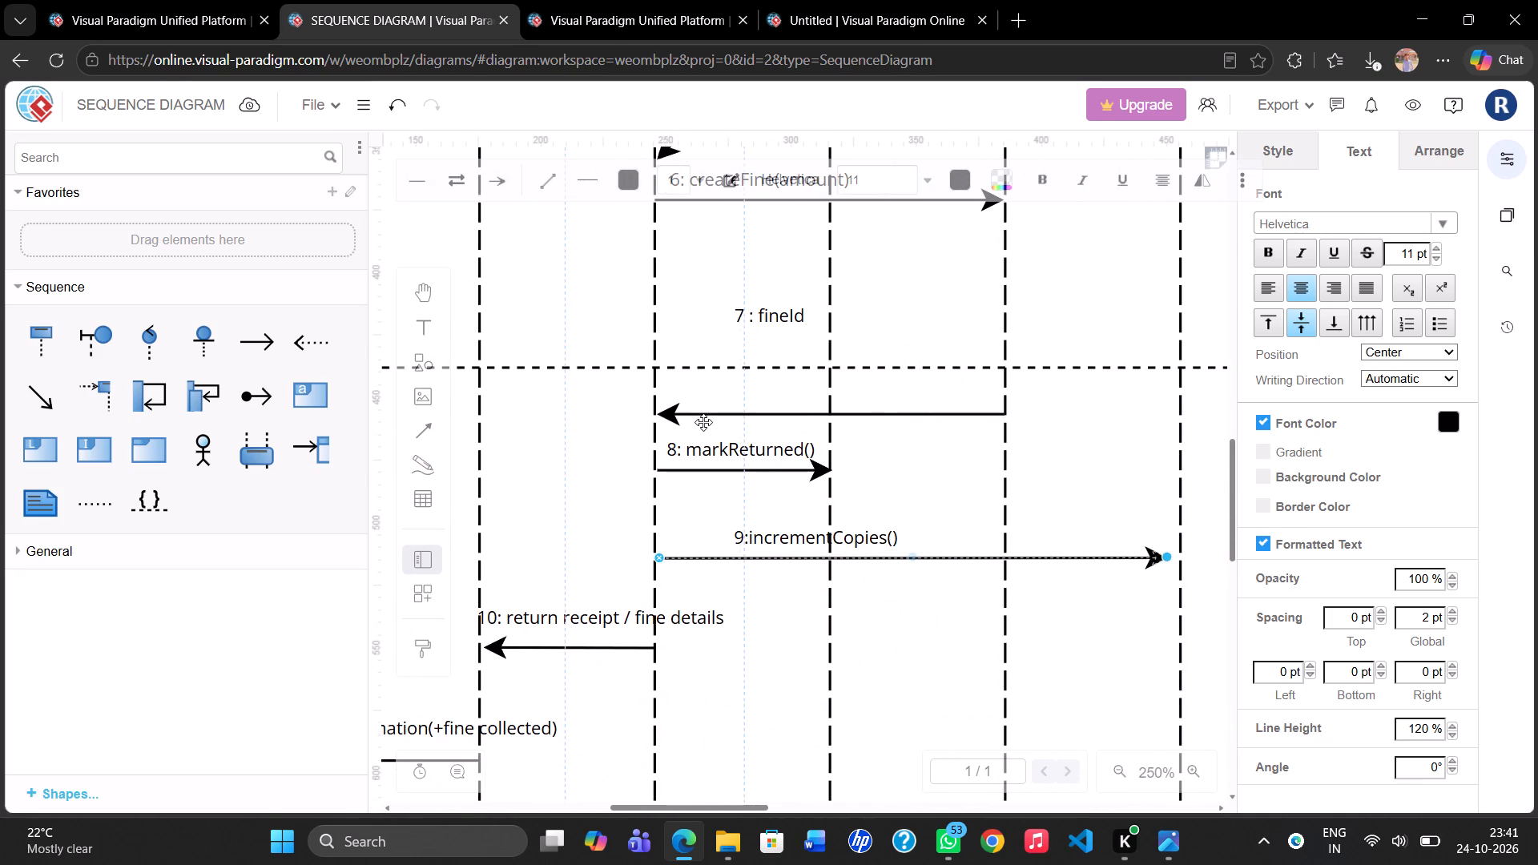
click(771, 318)
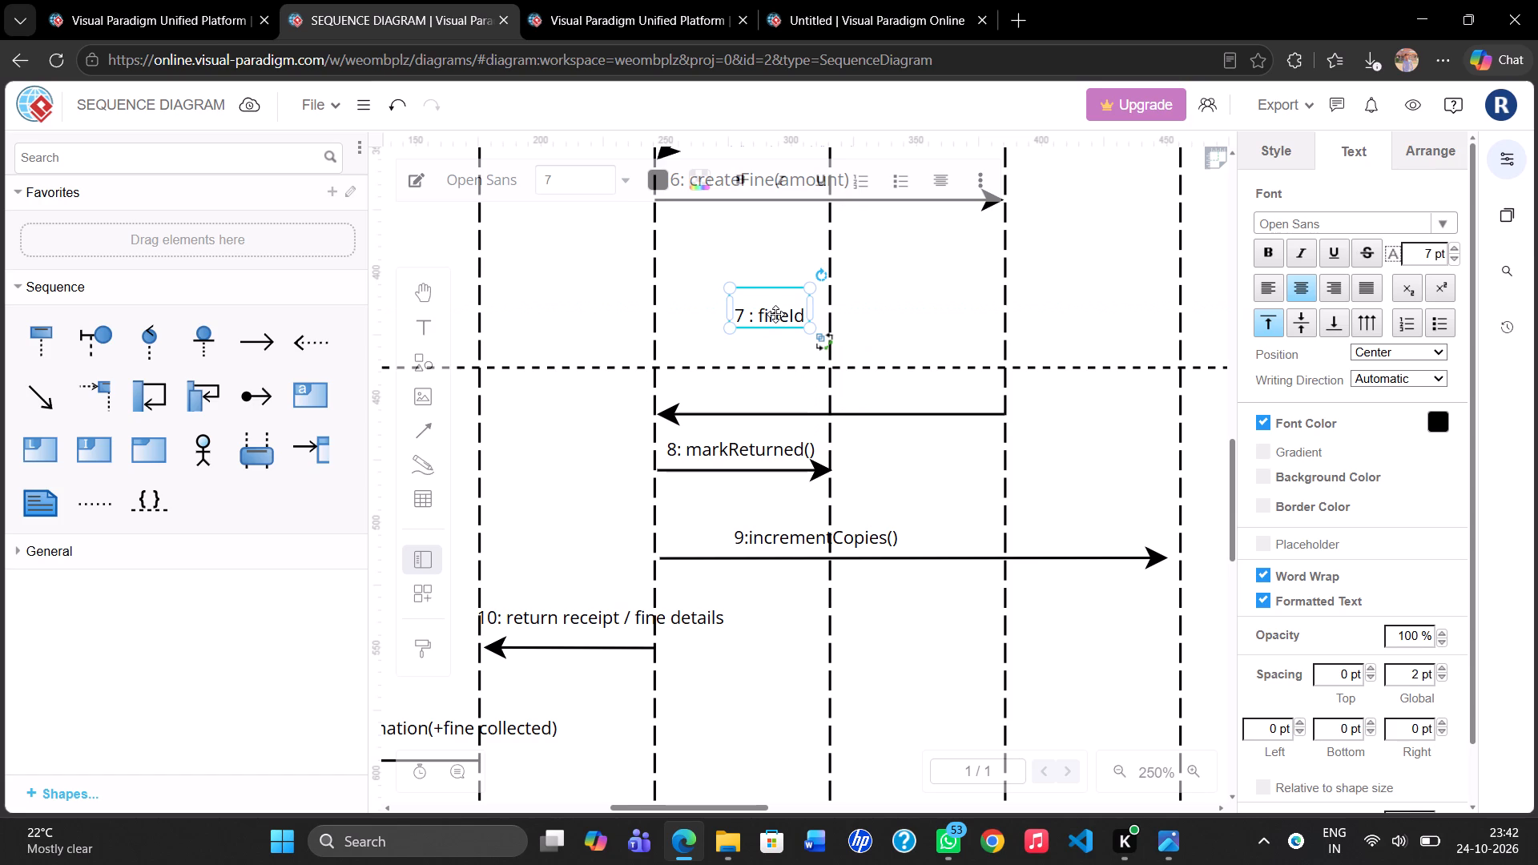
drag(776, 315, 779, 320)
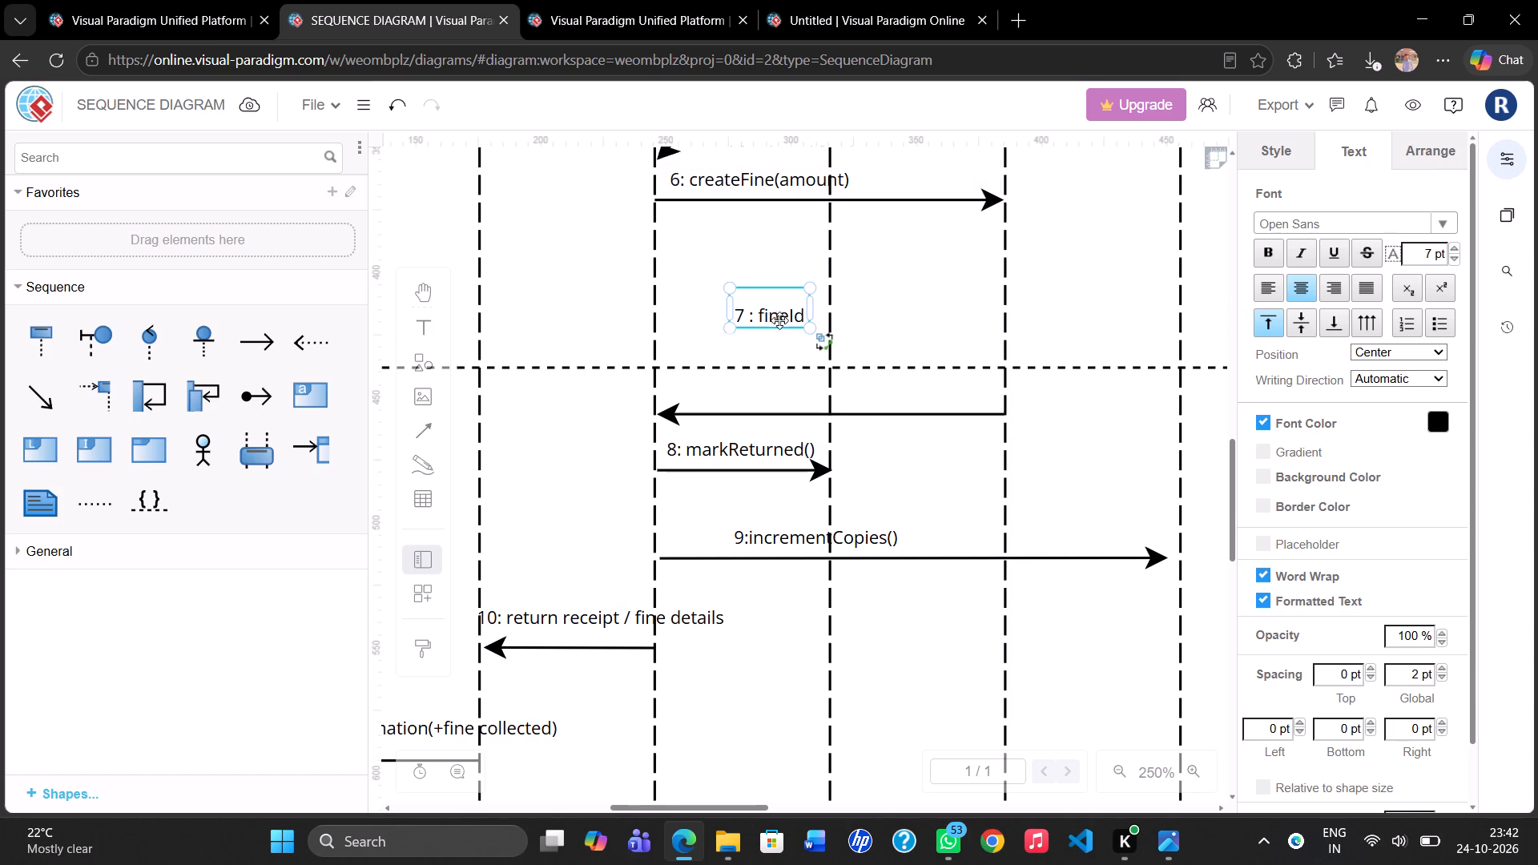
drag(779, 320, 795, 392)
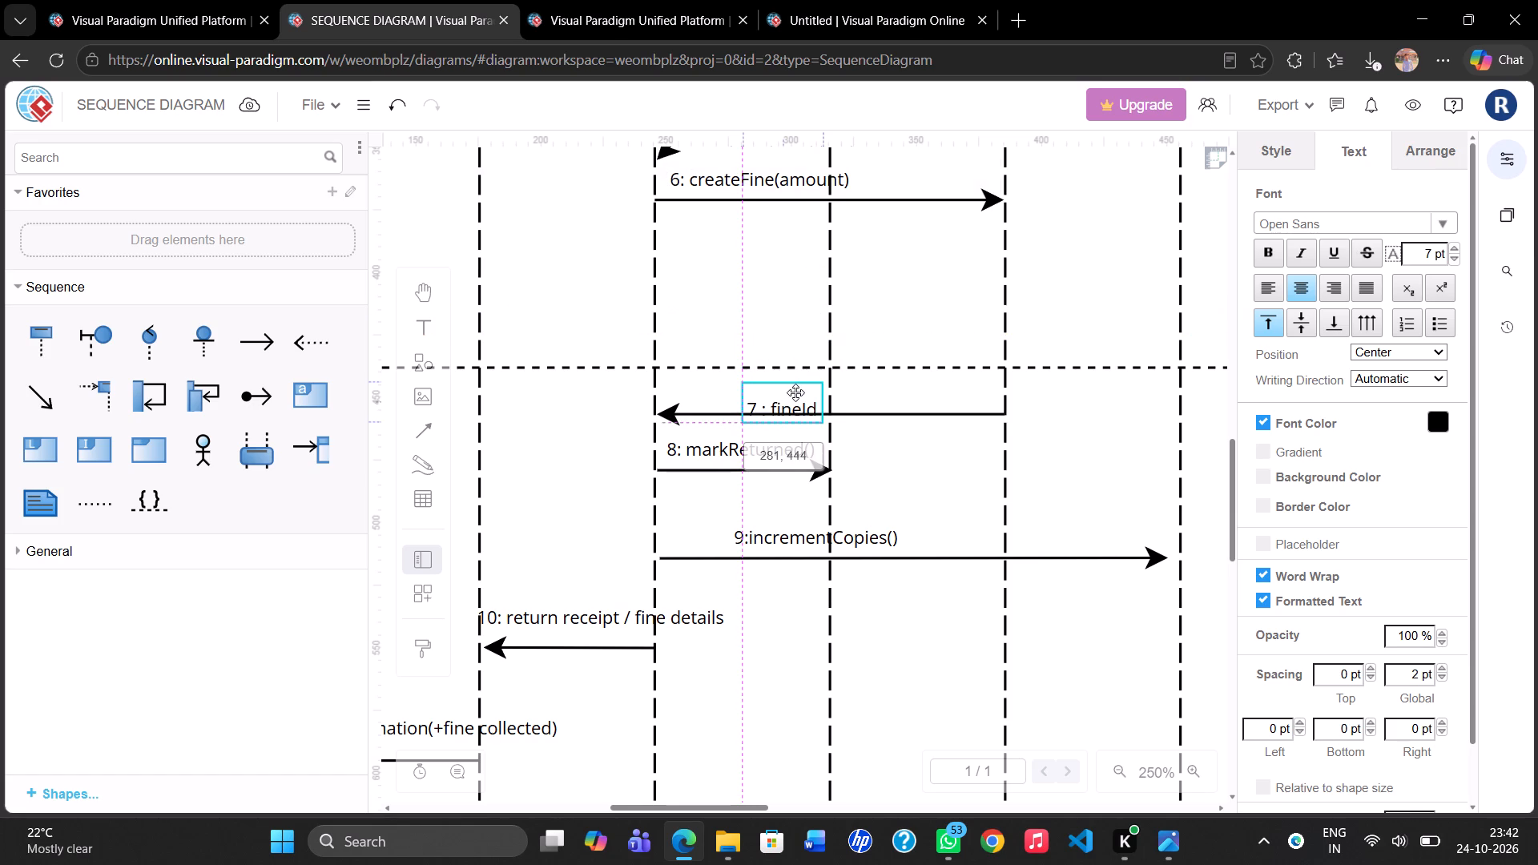
drag(795, 392, 787, 342)
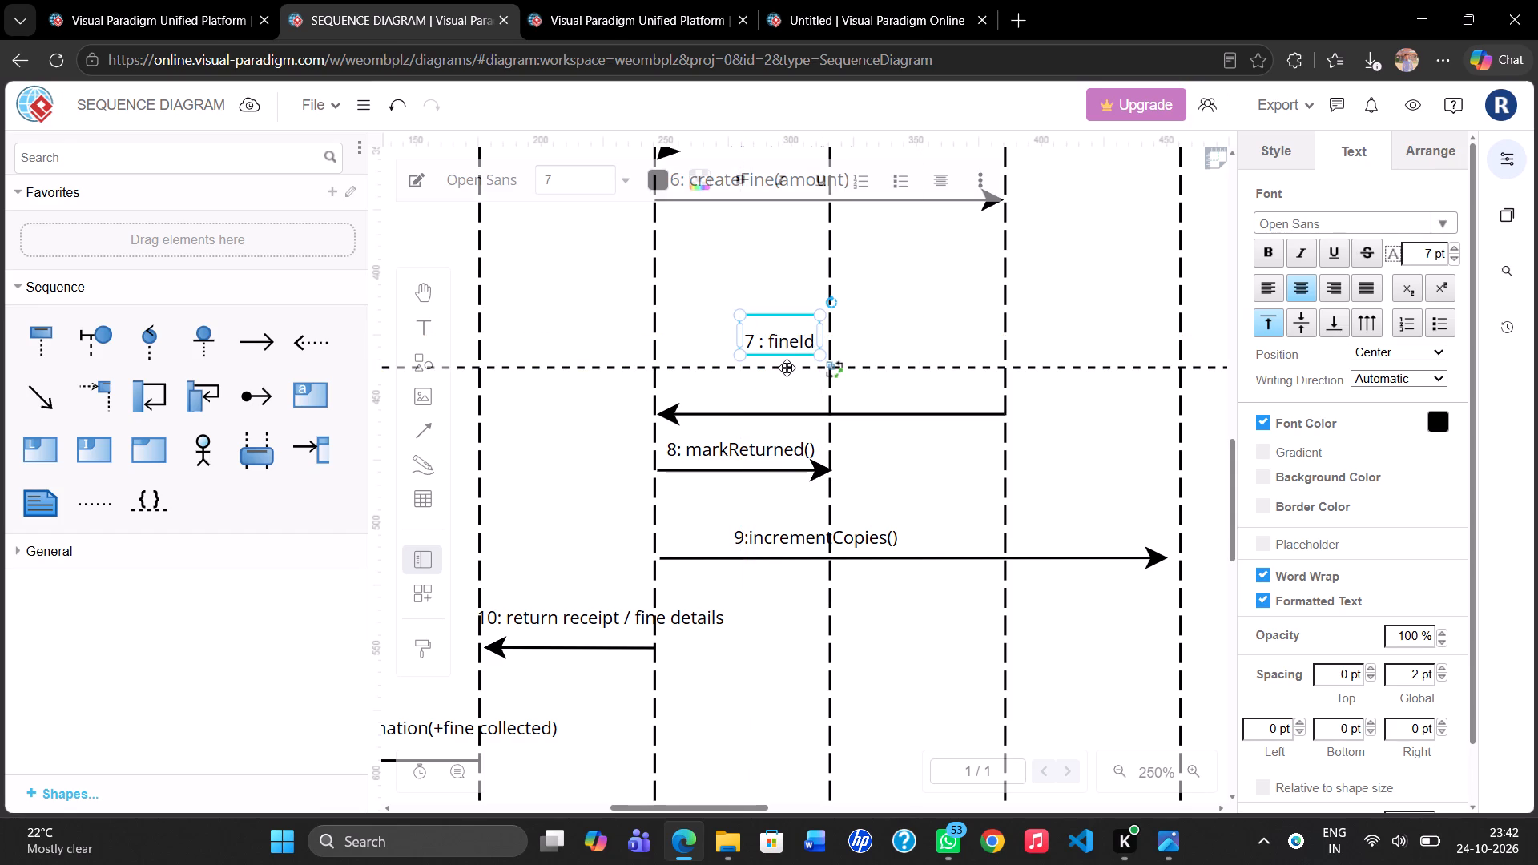
scroll(787, 368, up, 2)
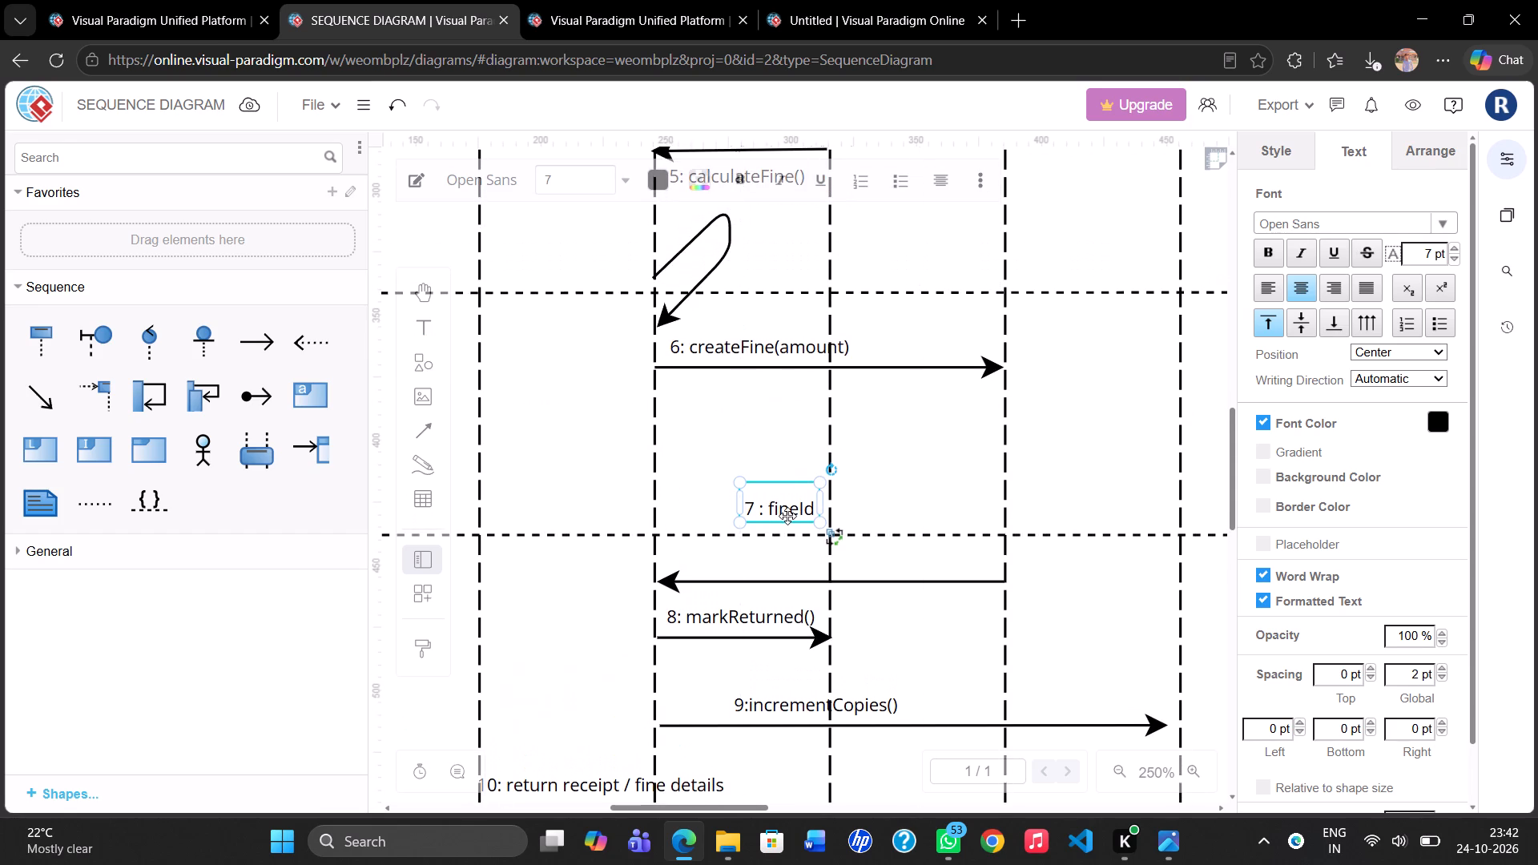
drag(787, 493, 779, 424)
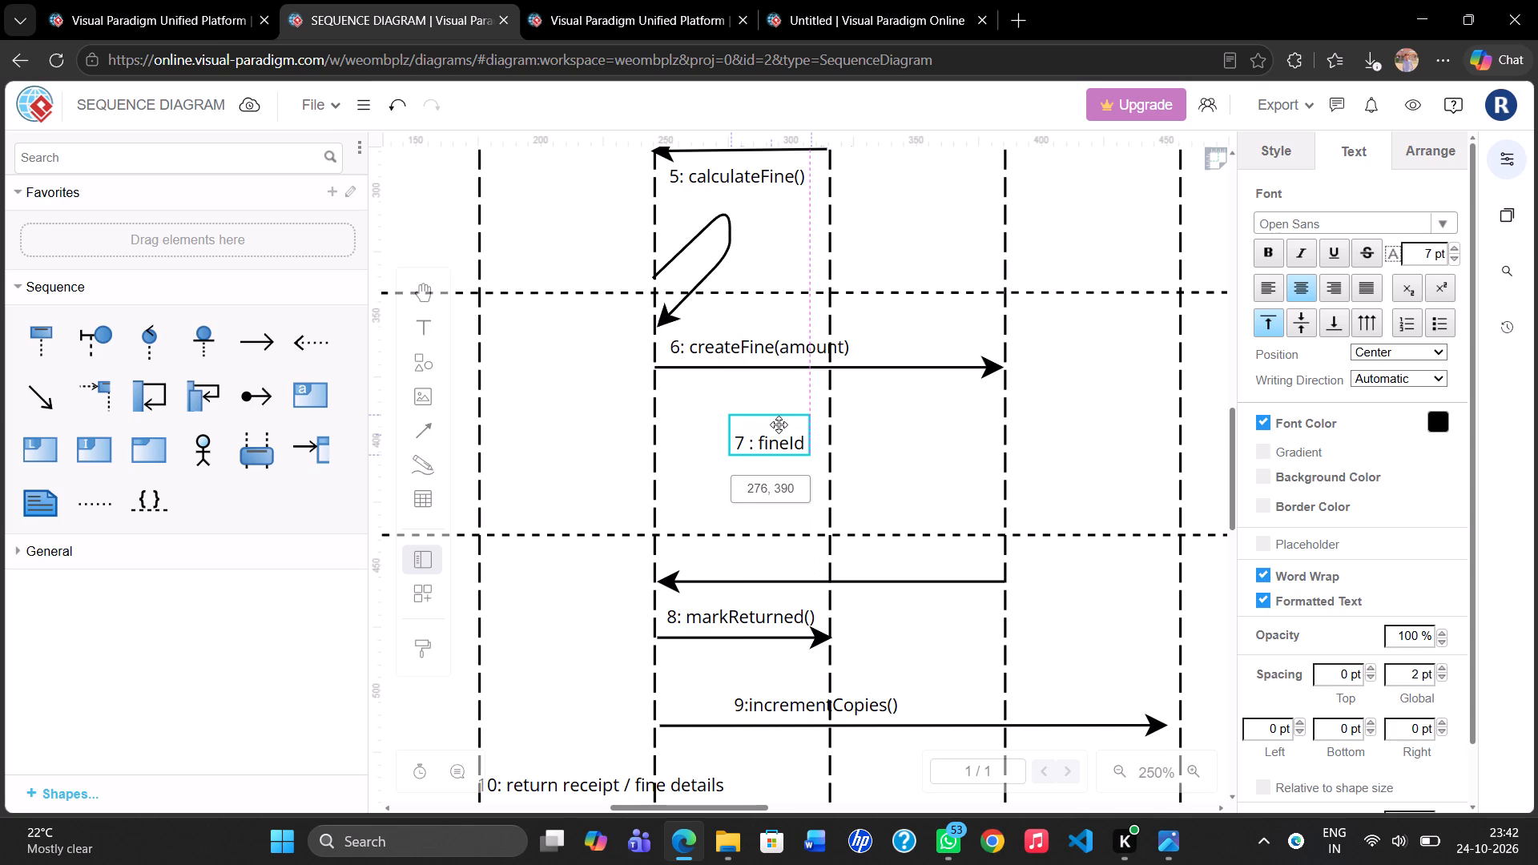
drag(779, 424, 794, 402)
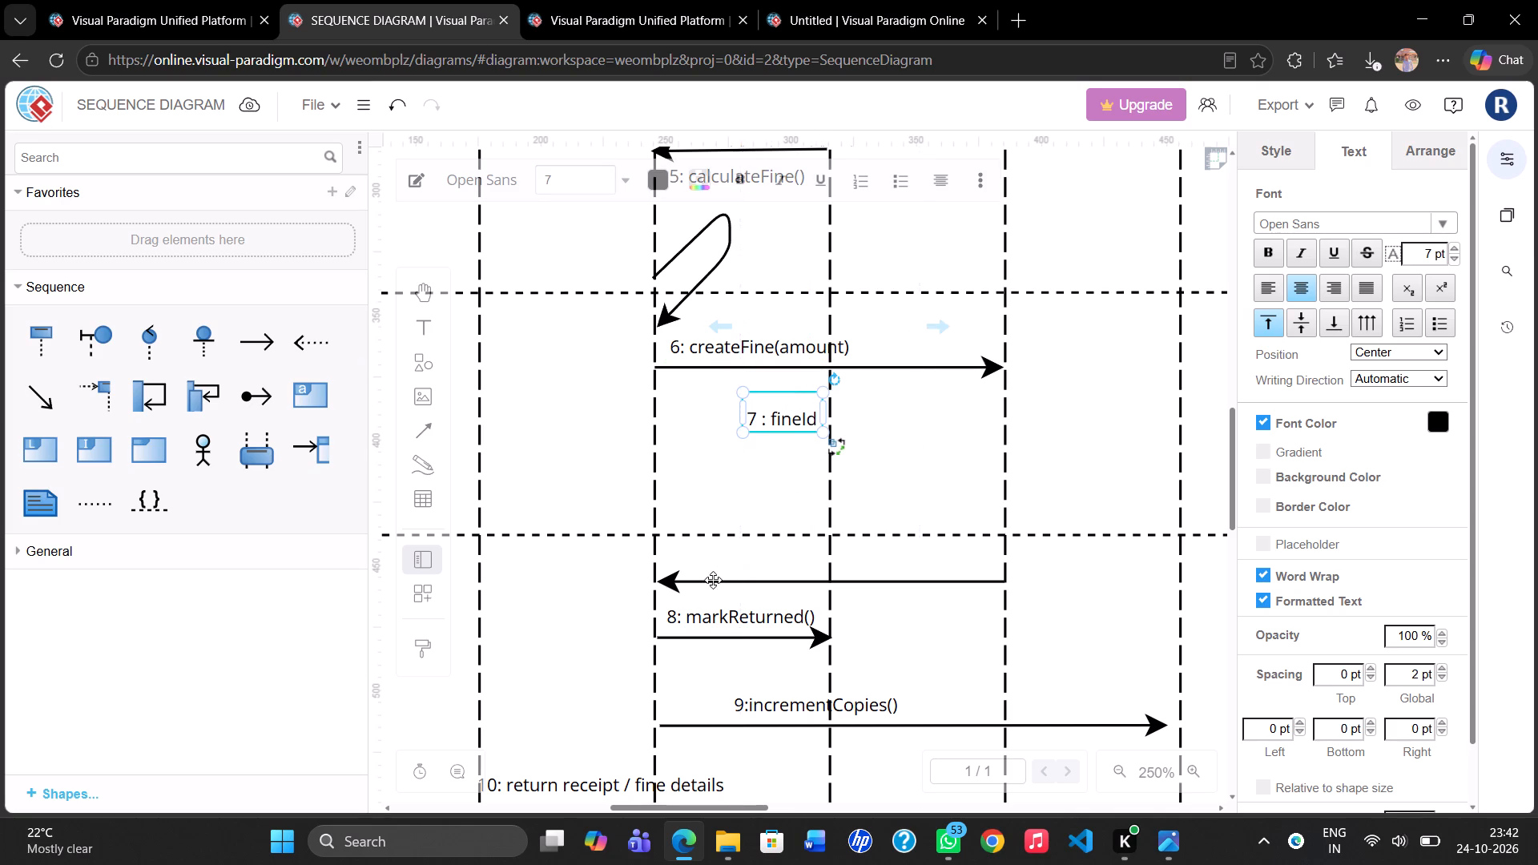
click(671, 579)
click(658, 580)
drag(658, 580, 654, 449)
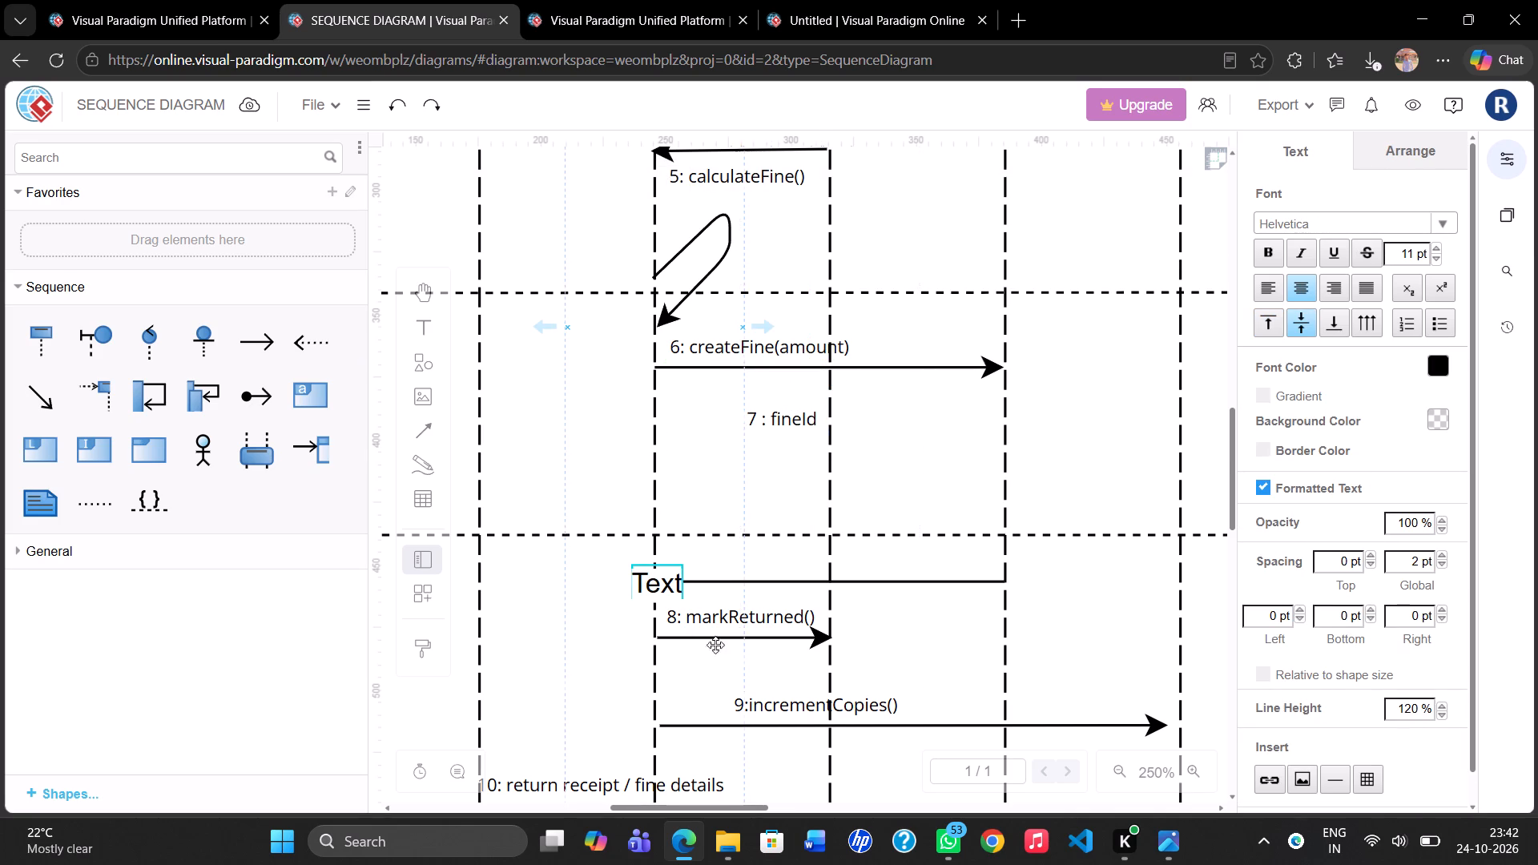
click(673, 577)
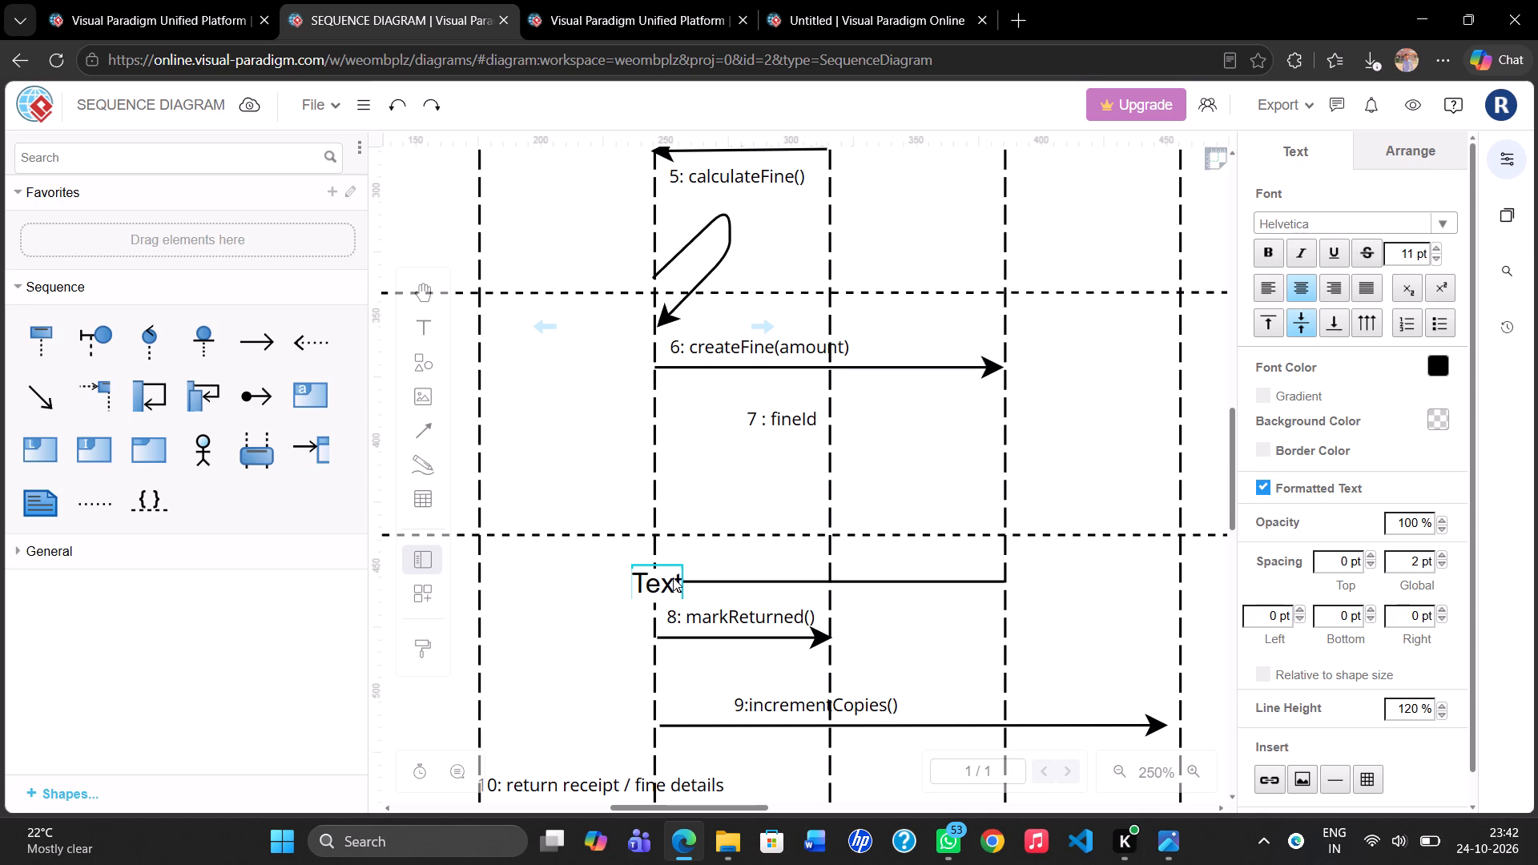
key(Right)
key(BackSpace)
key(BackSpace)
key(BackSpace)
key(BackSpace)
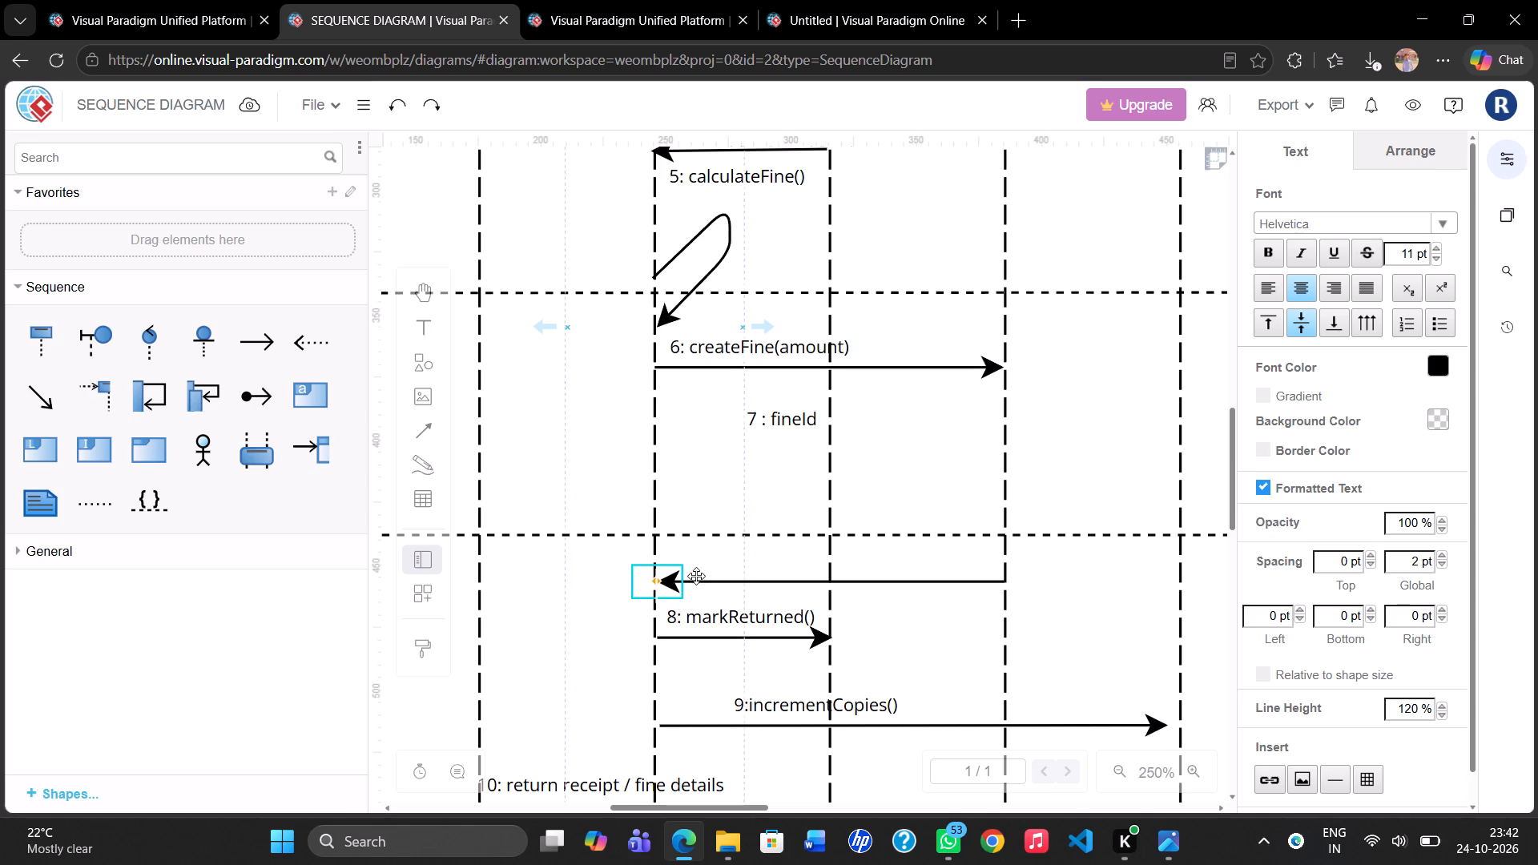
Raise both ends of the message 7 return arrow so it runs horizontally just below the 7 : fineId label.
click(715, 577)
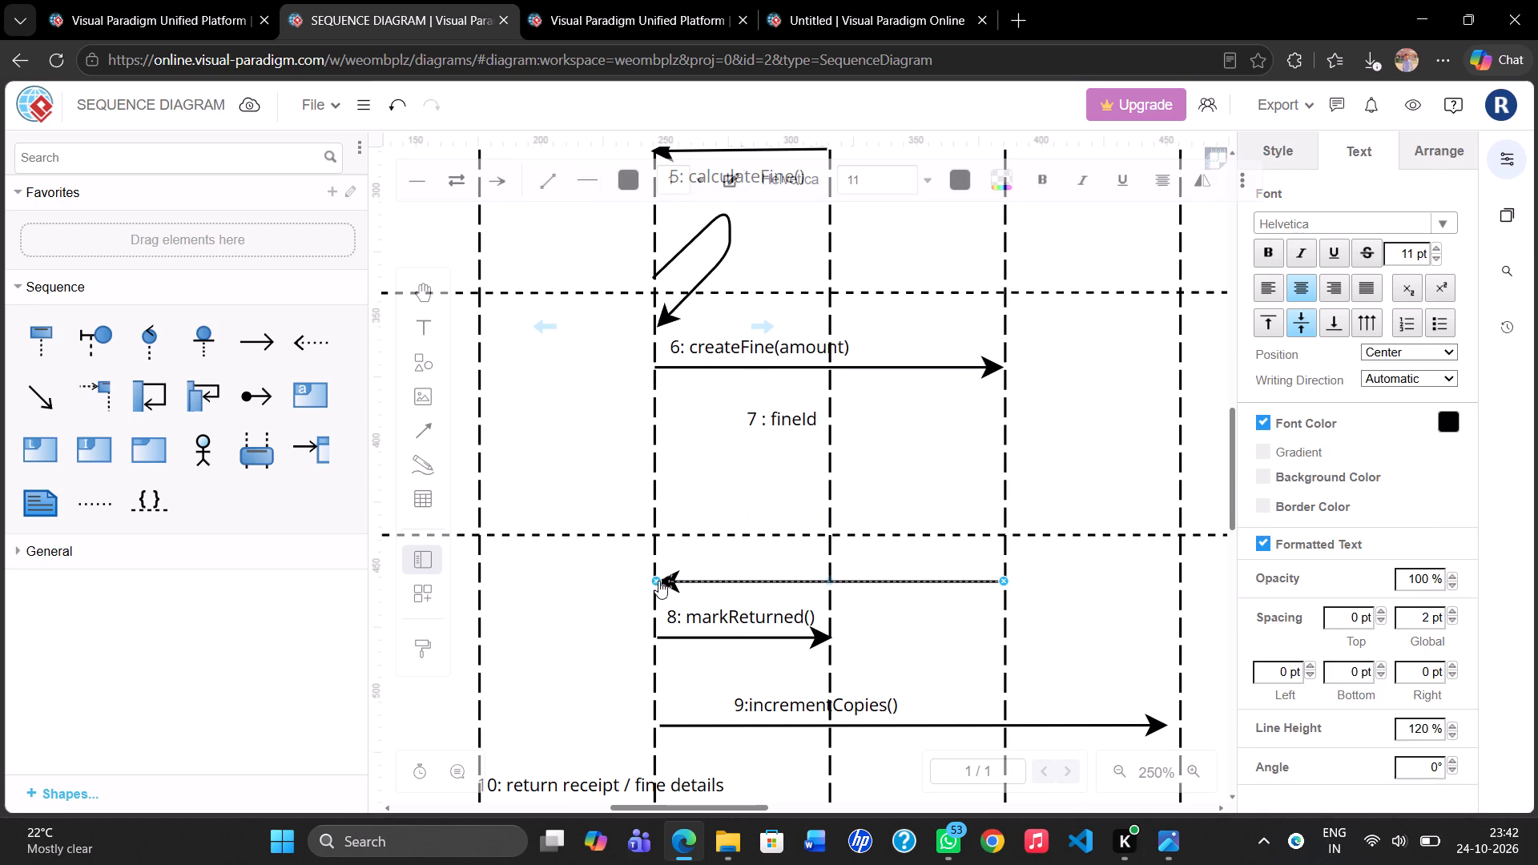
drag(658, 579, 655, 444)
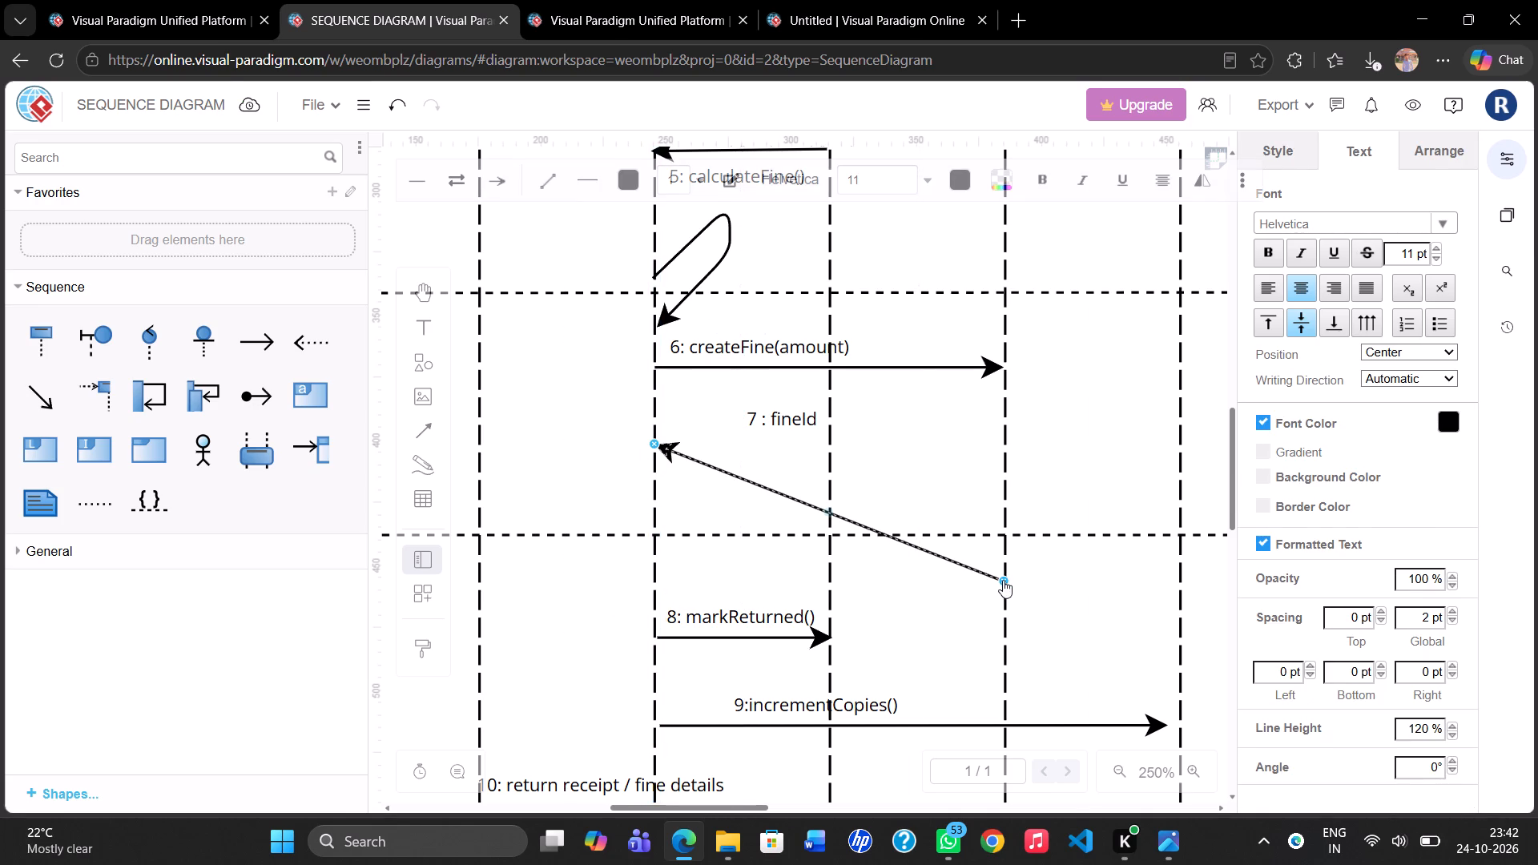
drag(1003, 580, 1003, 443)
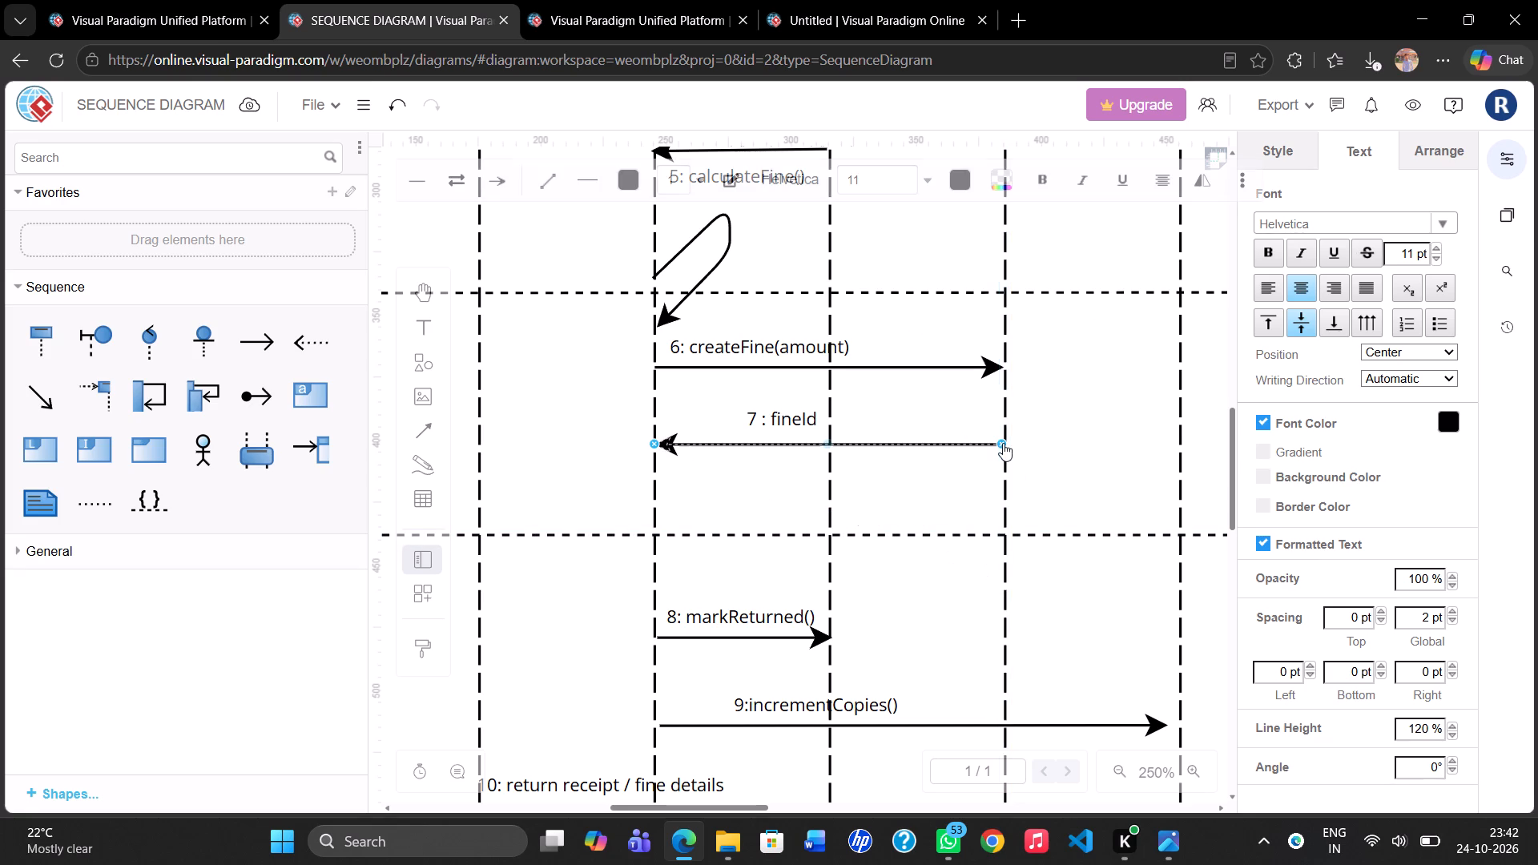
click(1096, 422)
Reshape the calculateFine() self-message into a compact rounded rectangular loop on the LMS(system) lifeline, with its label lowered to just above it.
scroll(886, 469, up, 1)
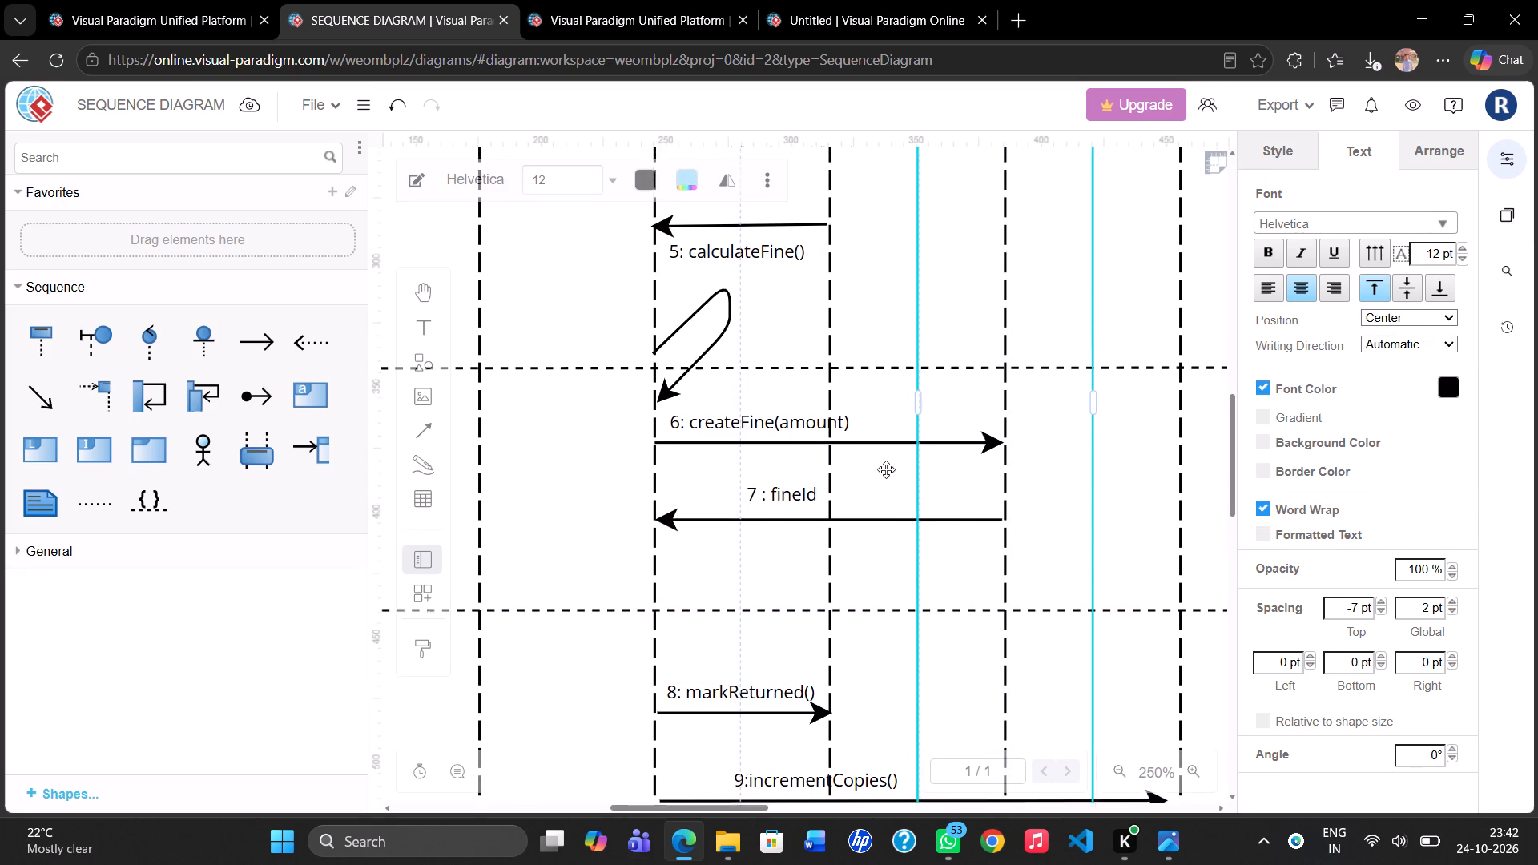
scroll(886, 469, up, 1)
click(734, 351)
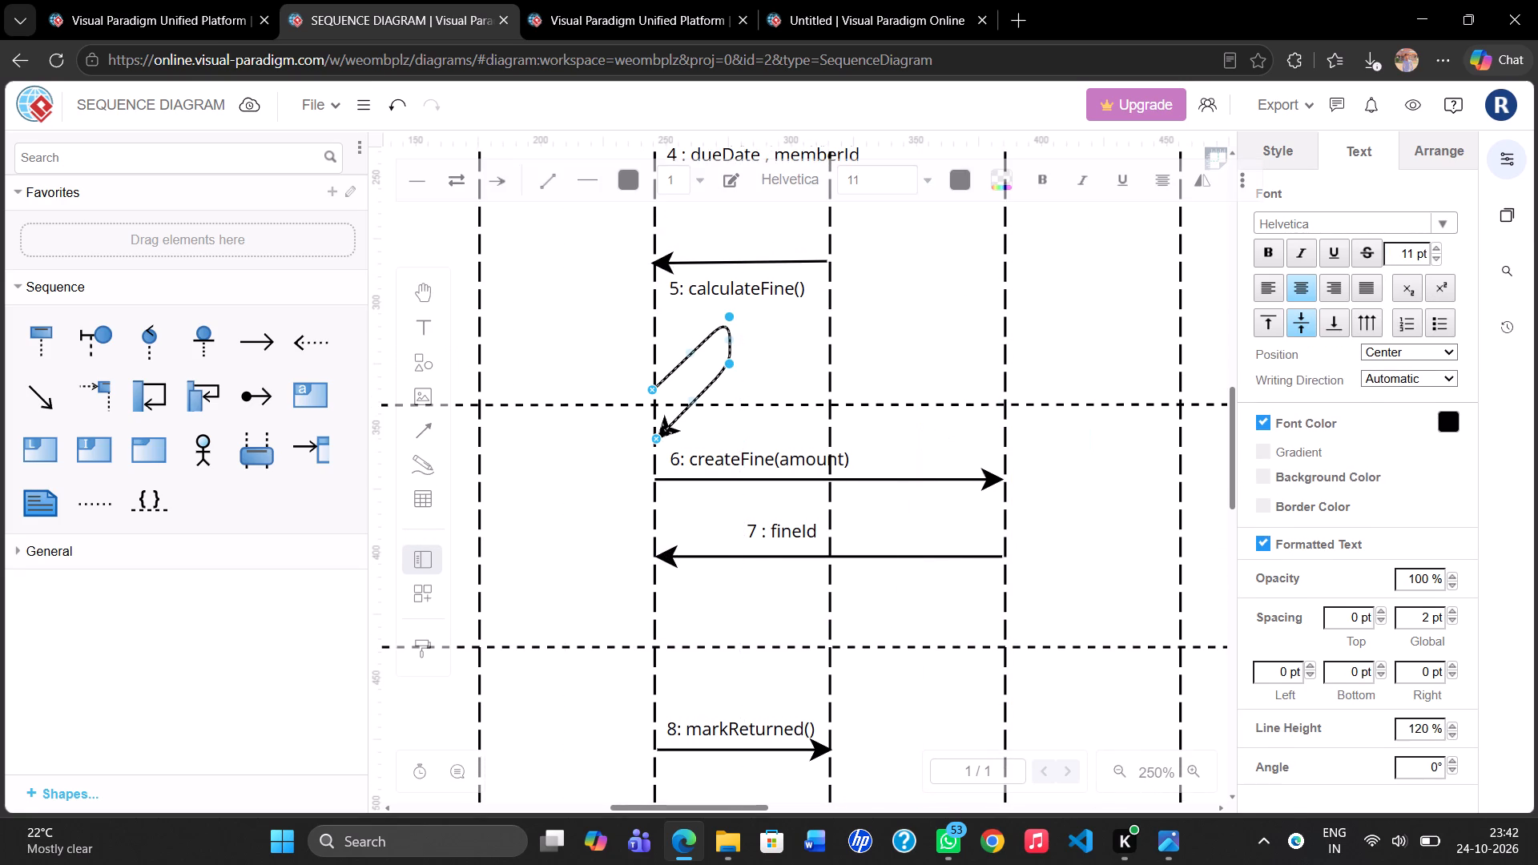
drag(727, 361, 734, 432)
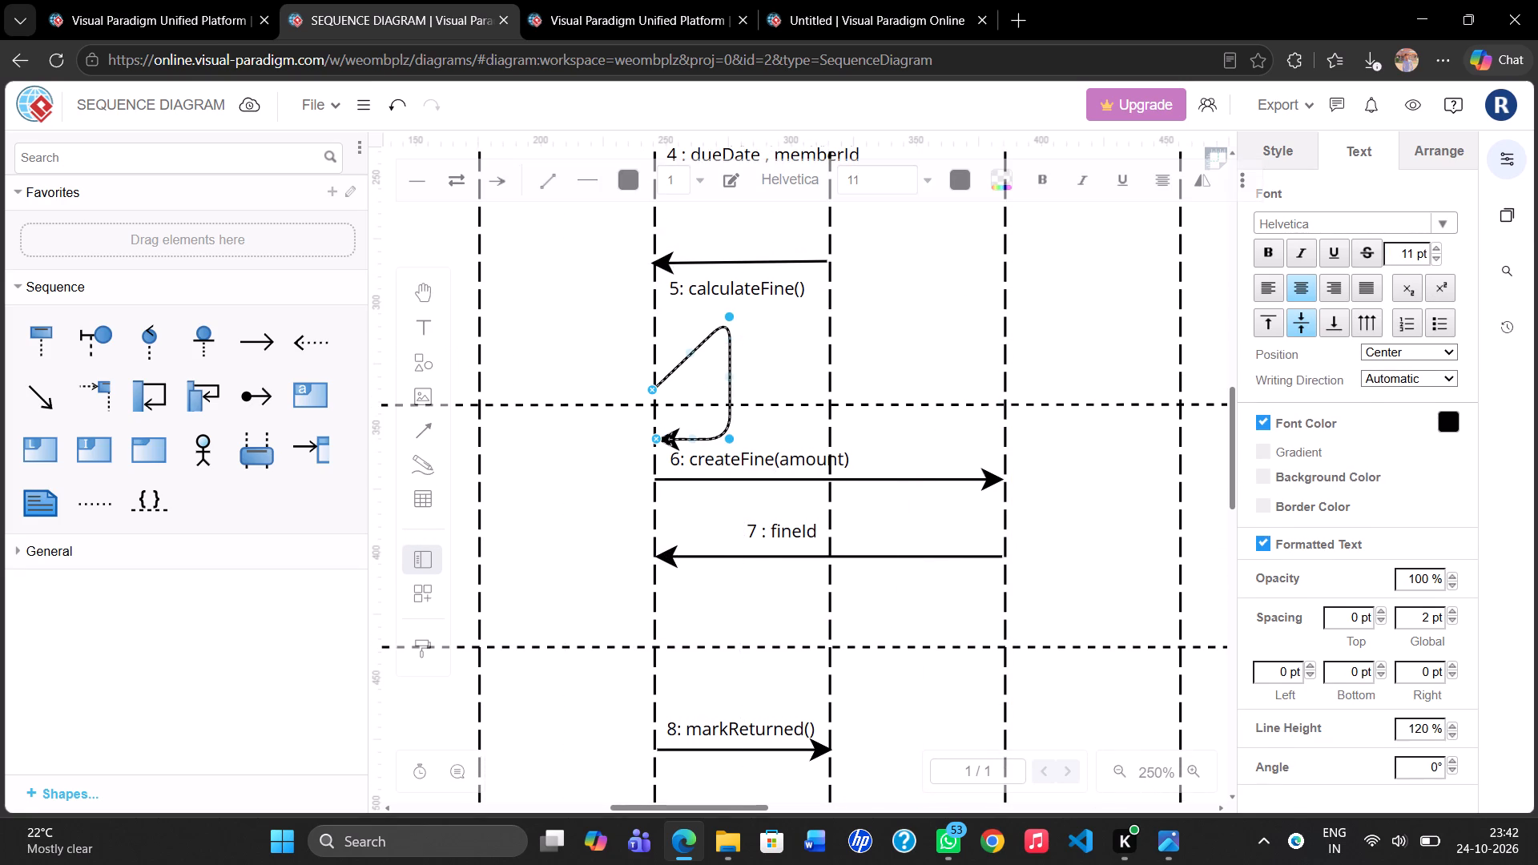
drag(728, 318, 707, 376)
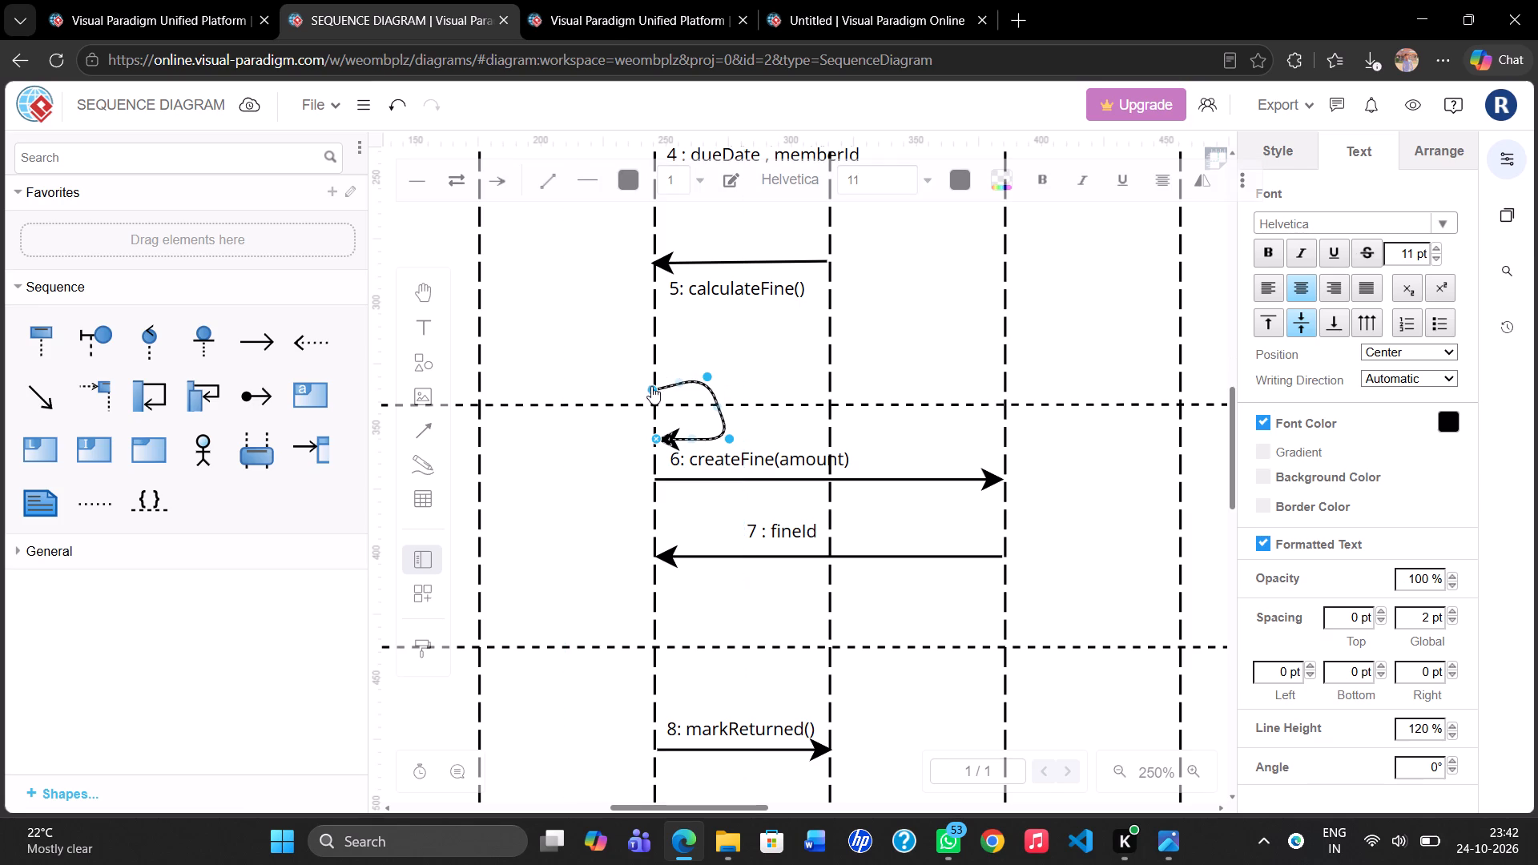
drag(651, 388, 659, 329)
drag(703, 374, 713, 335)
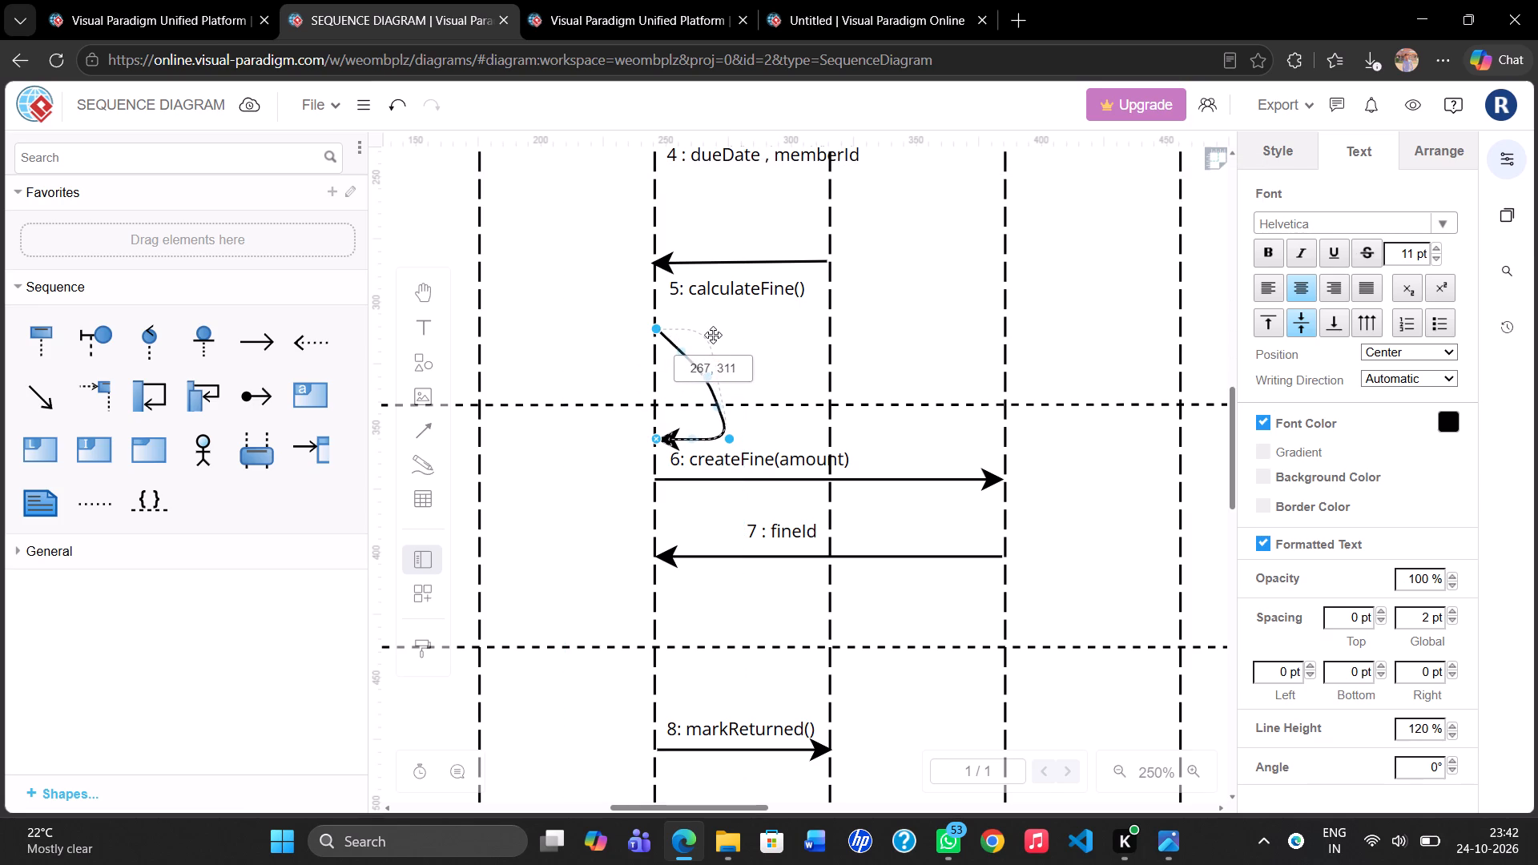
drag(713, 335, 723, 328)
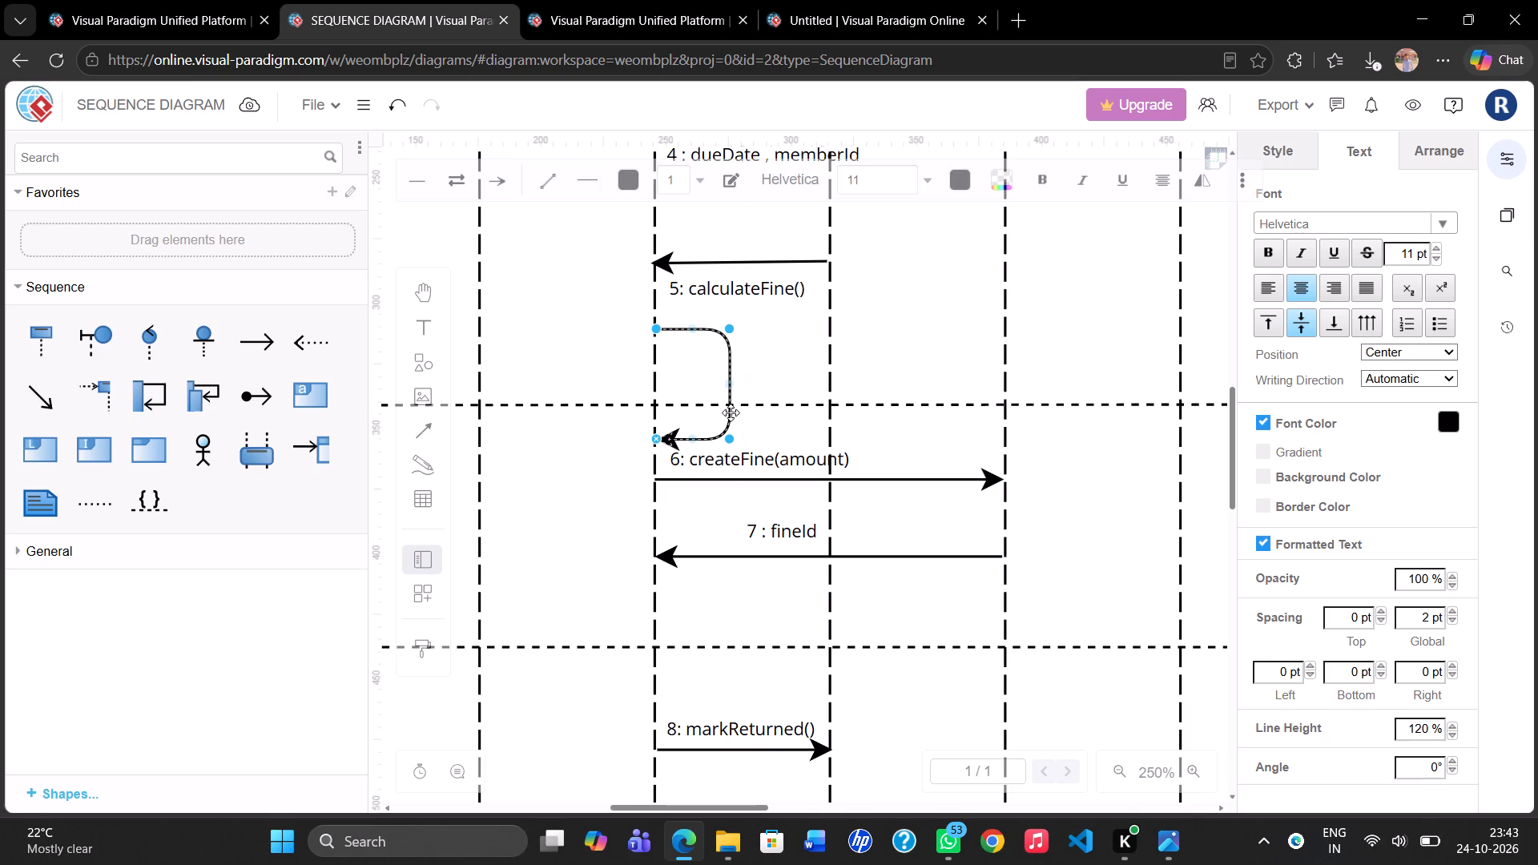
drag(727, 437, 734, 373)
drag(656, 438, 658, 367)
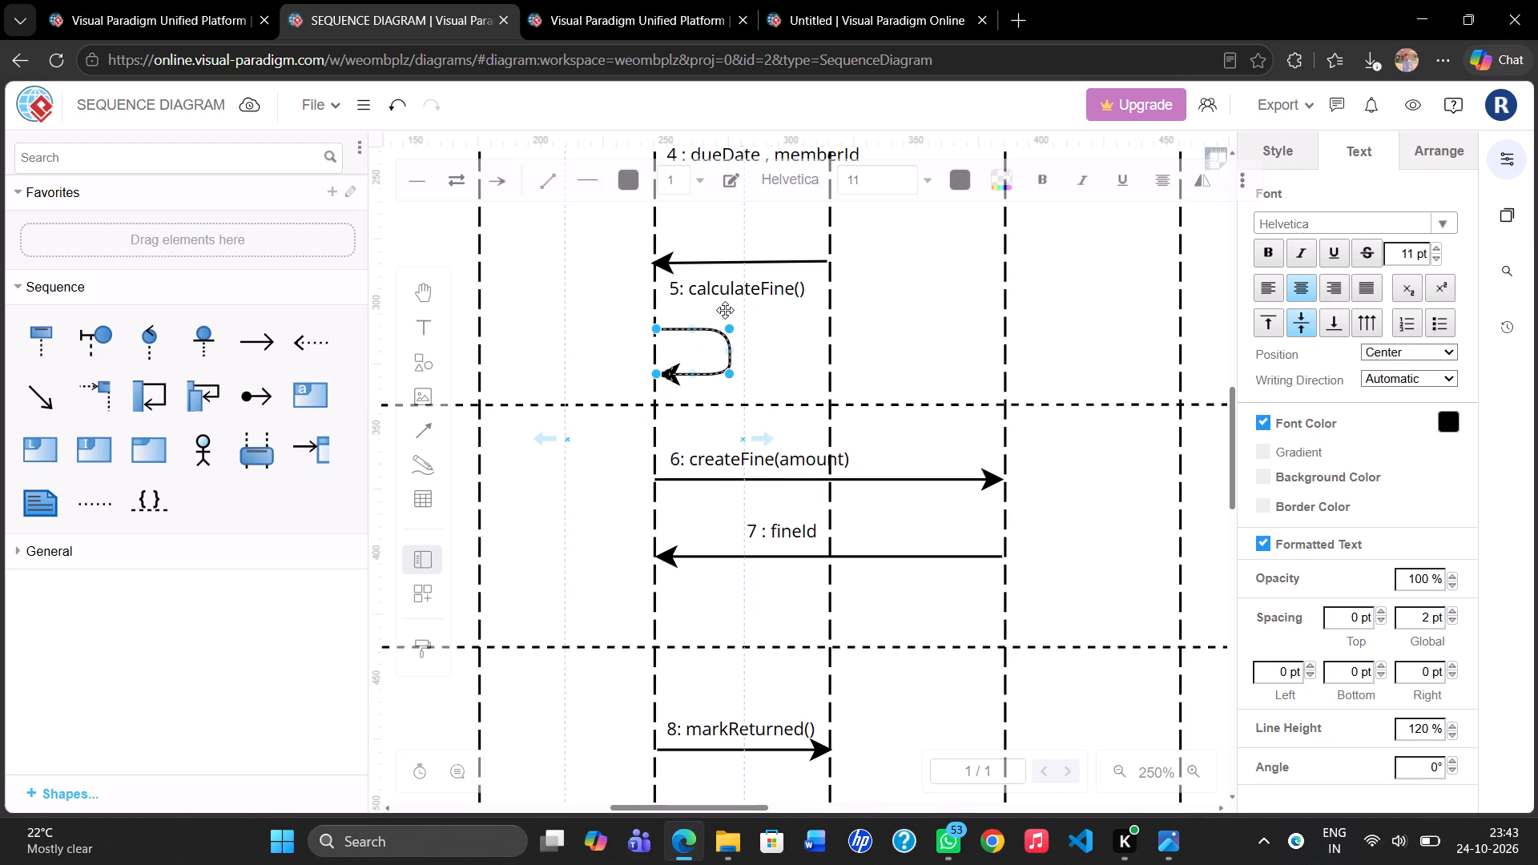
drag(758, 289, 756, 315)
Raise the message 4 return arrow and level it from BookIssue to LMS(system), with the dueDate , memberId label lowered to just above it.
scroll(756, 315, up, 1)
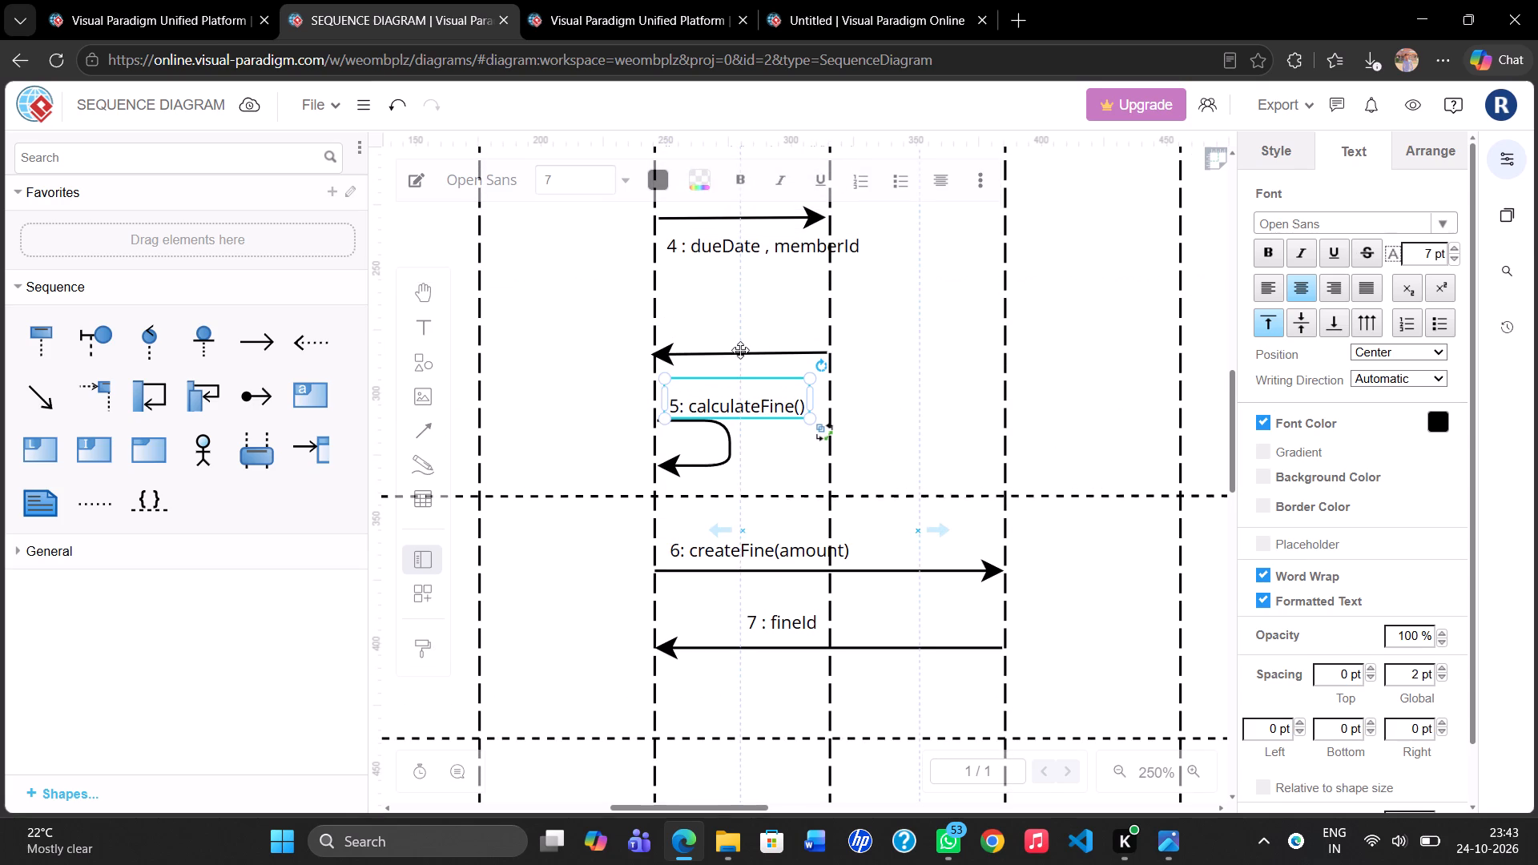
click(676, 351)
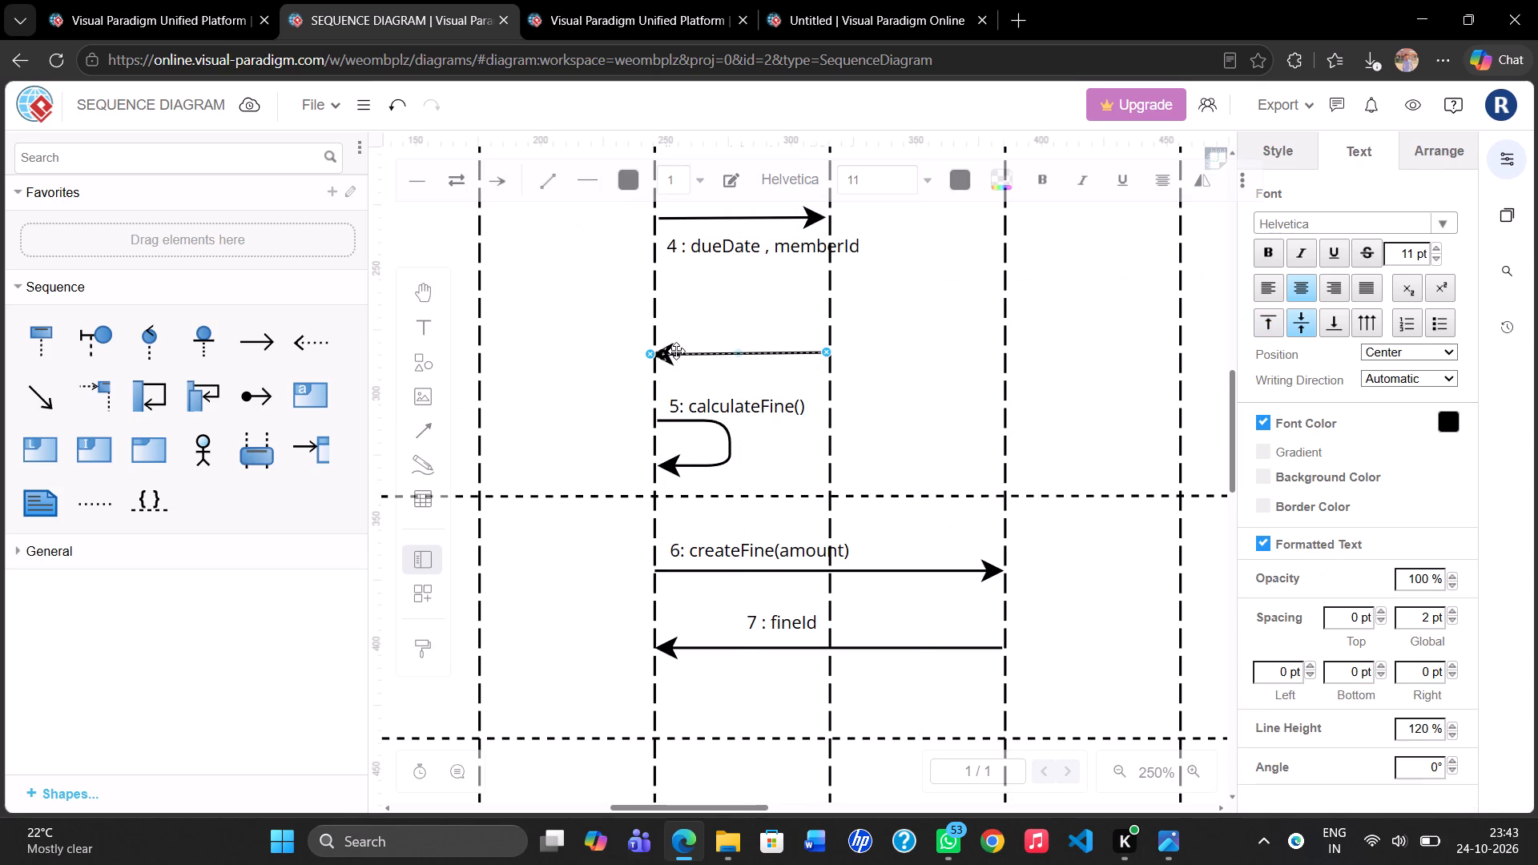
drag(648, 352, 653, 300)
drag(827, 352, 827, 350)
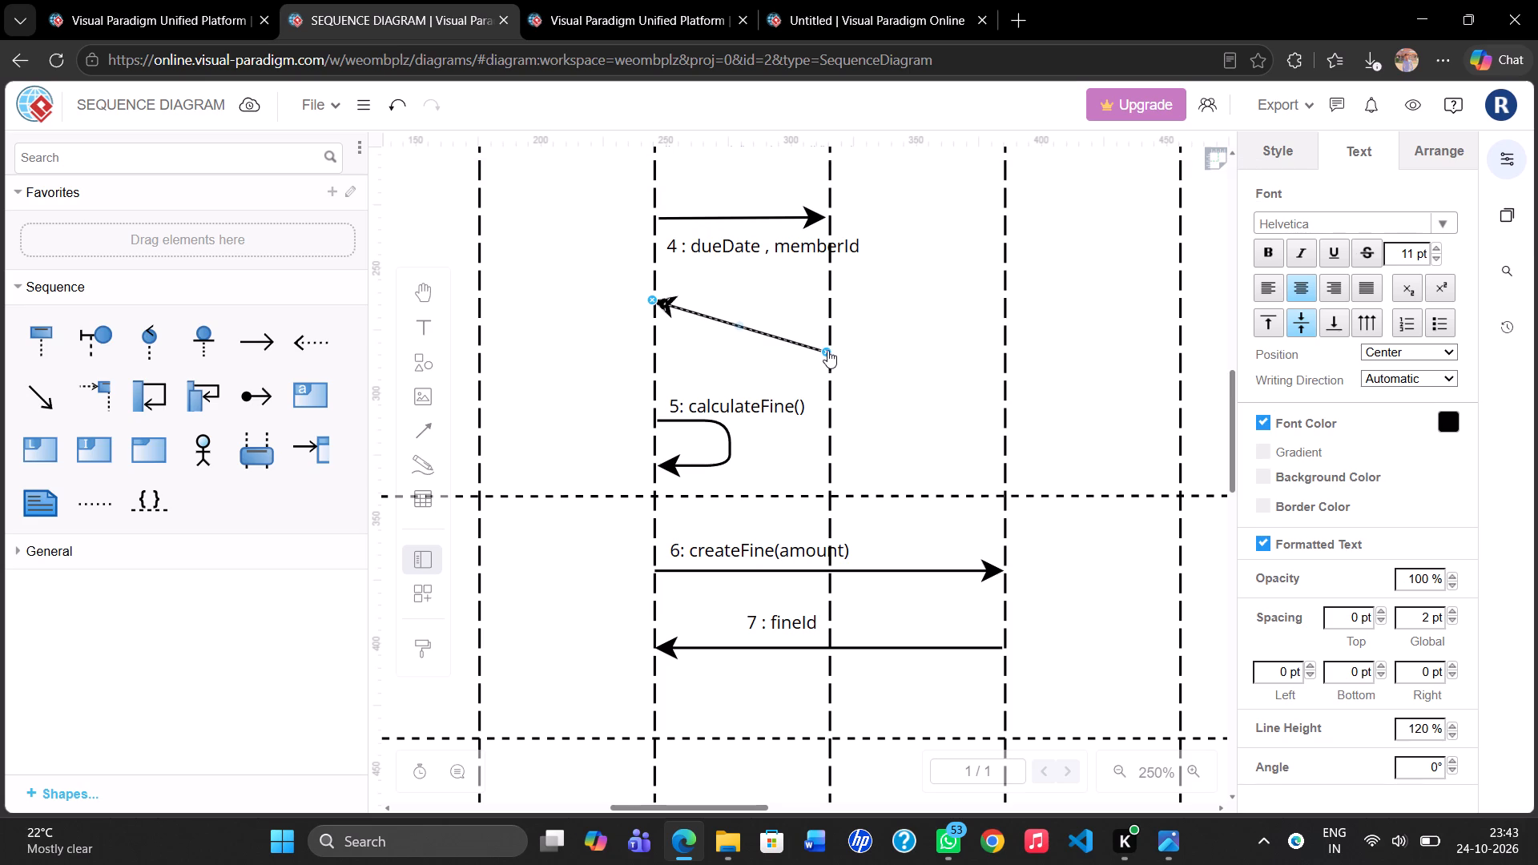
drag(827, 350, 829, 300)
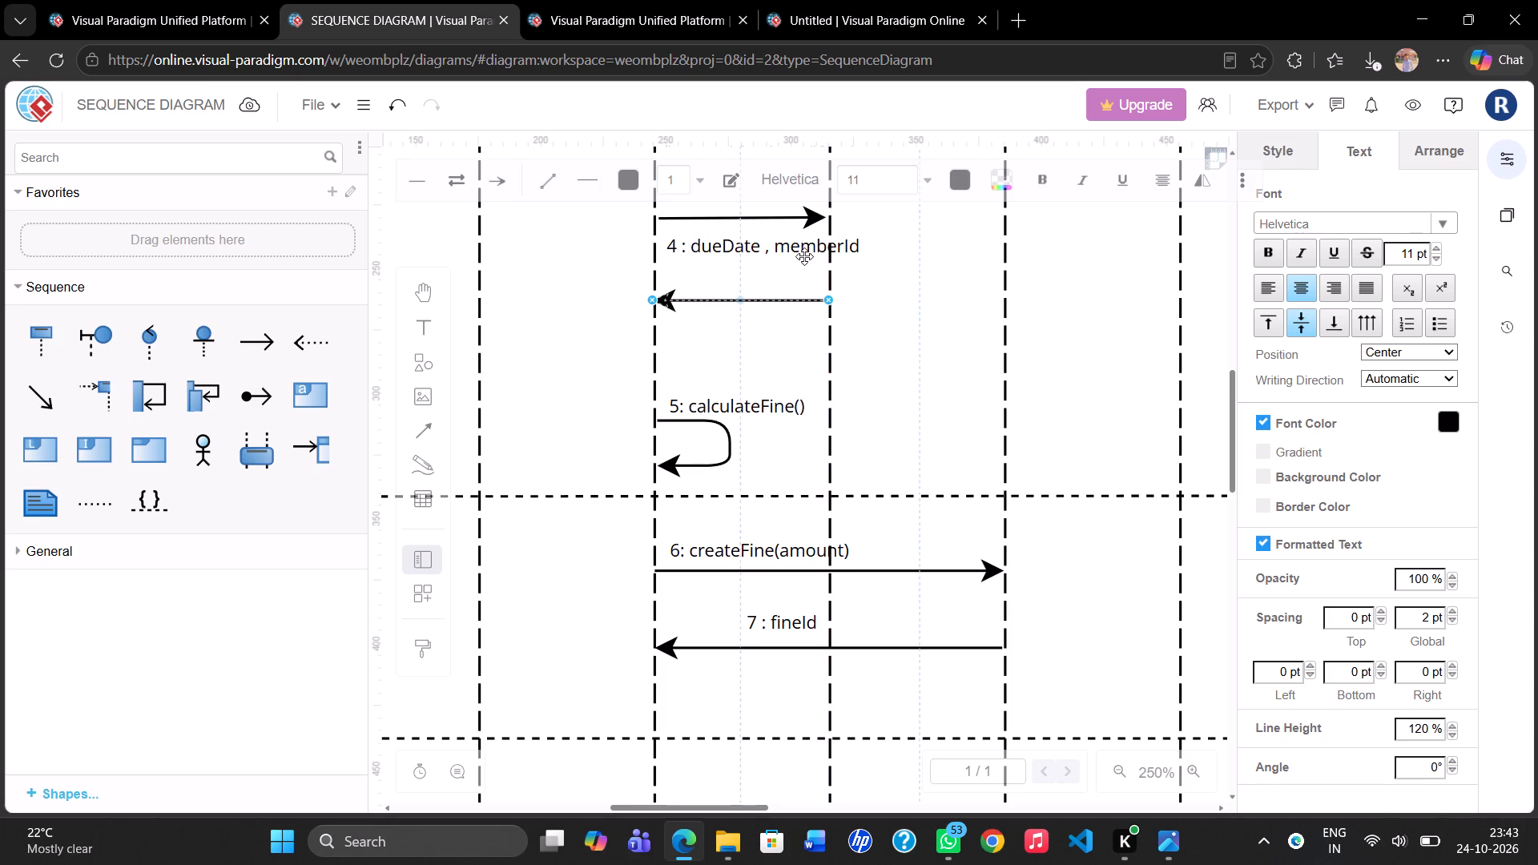
click(804, 258)
drag(804, 258, 799, 282)
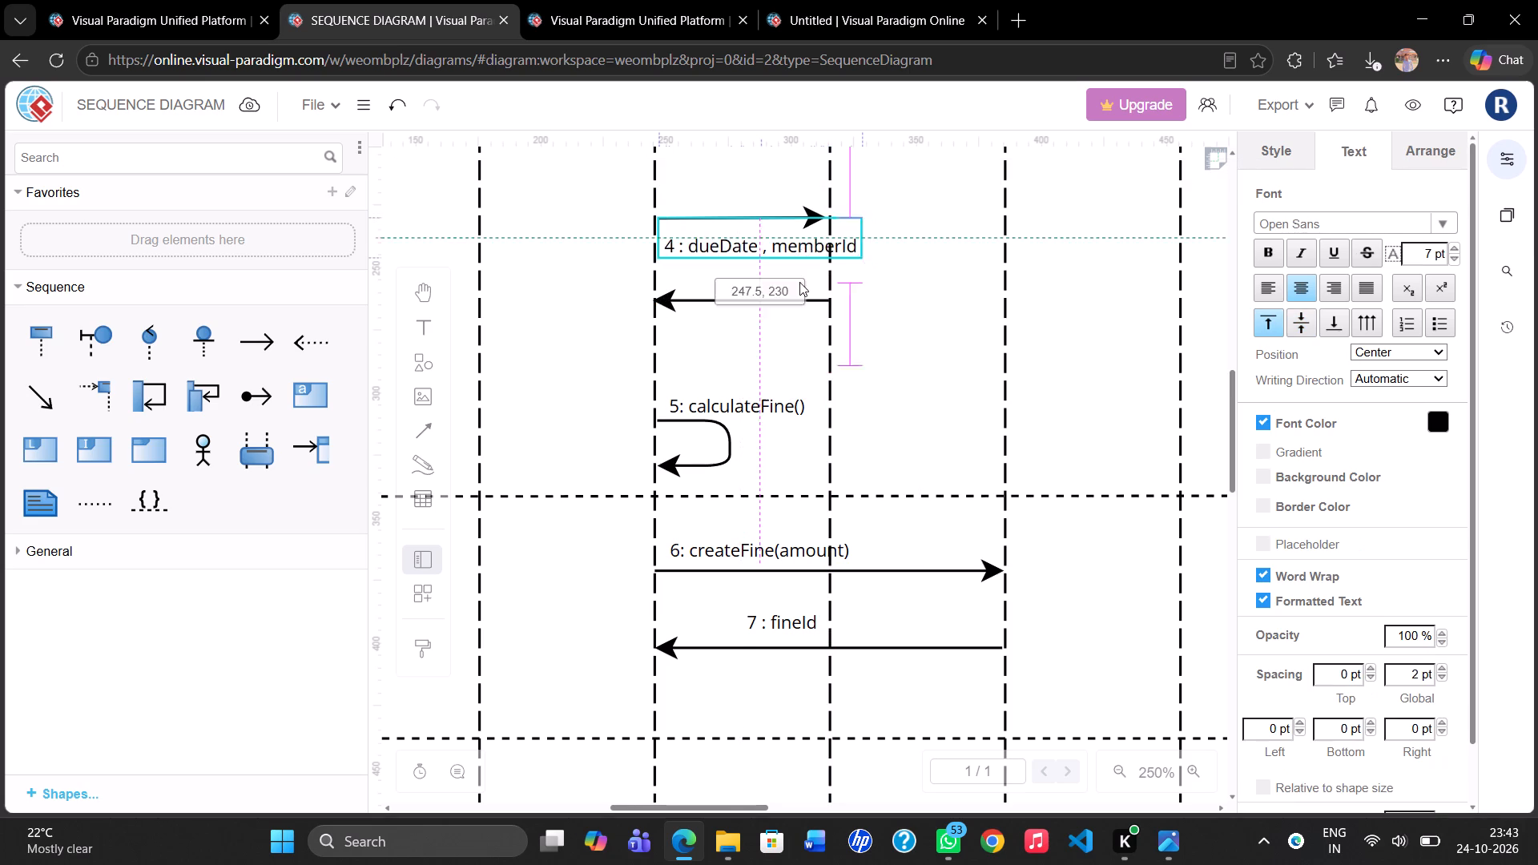
drag(799, 282, 800, 290)
Raise the message 3 arrow and level it from LMS(system) to BookIssue, with the getIssueDetails(issueId) label lowered to just above it.
scroll(800, 290, up, 2)
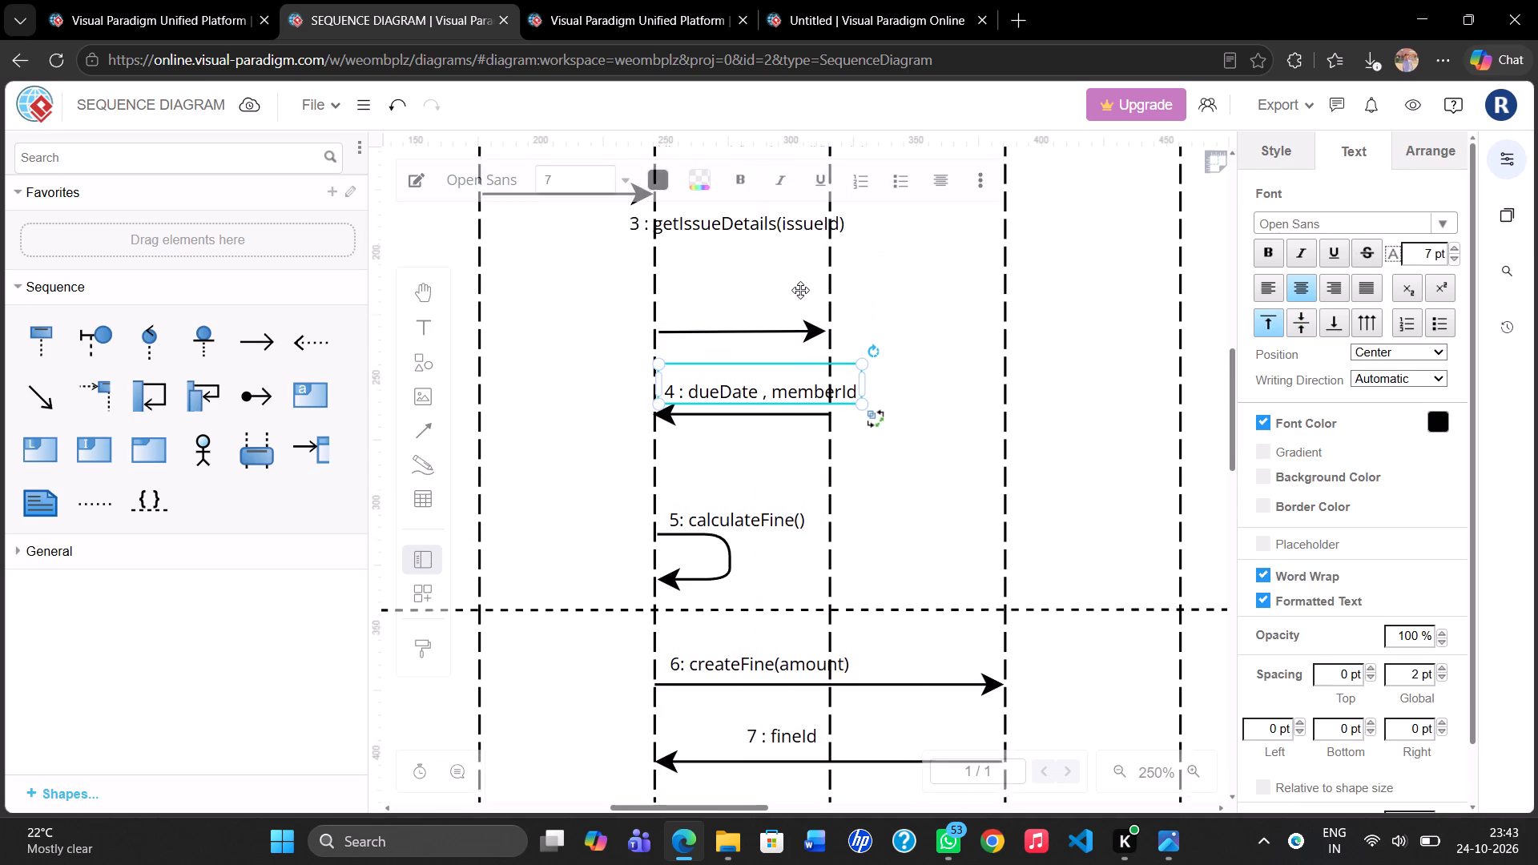
scroll(800, 290, up, 1)
click(690, 367)
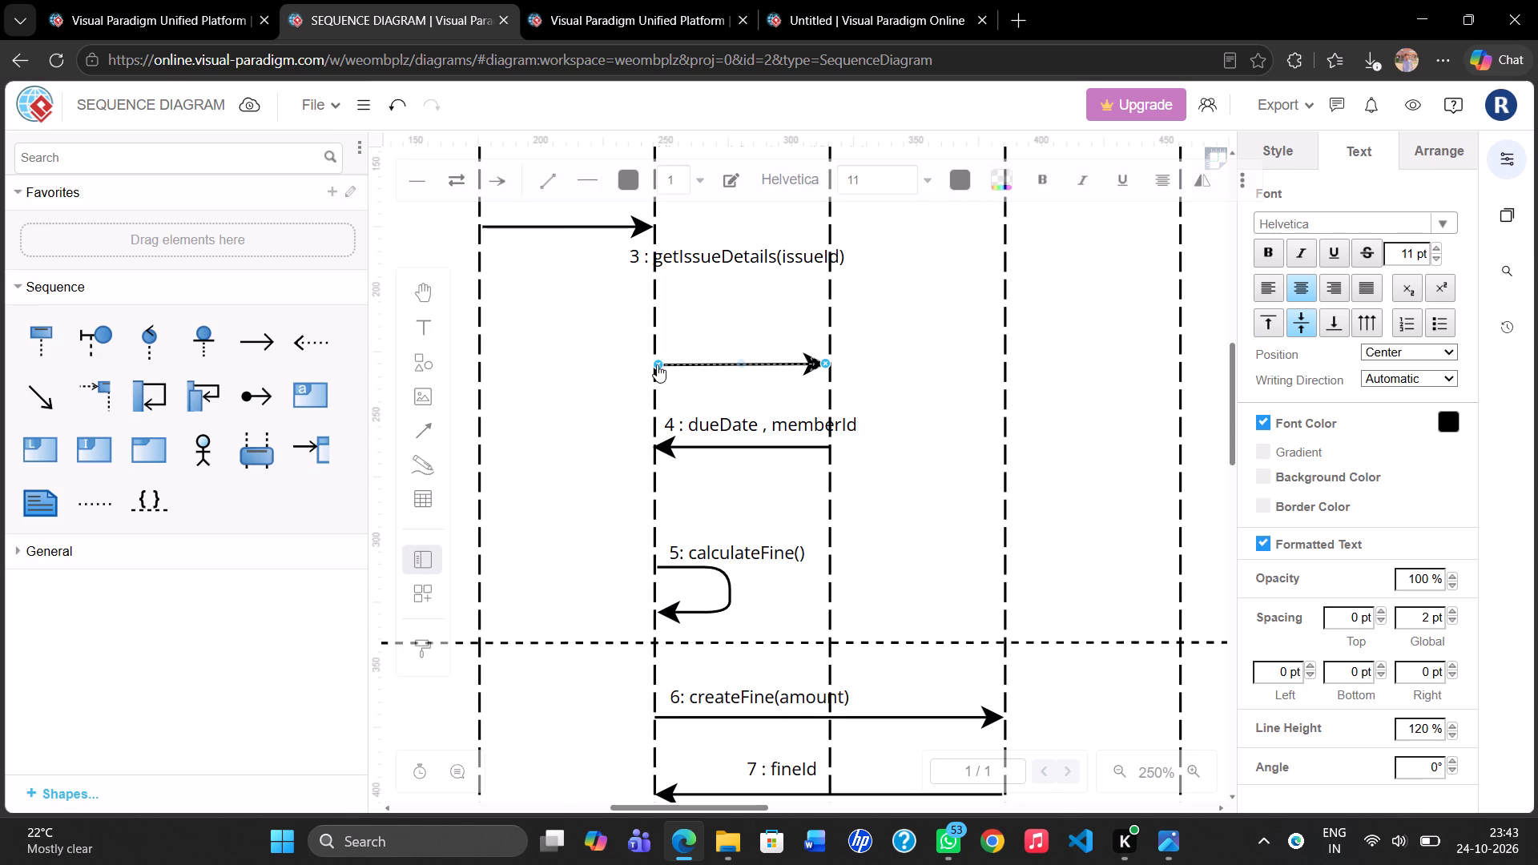
drag(658, 363, 653, 312)
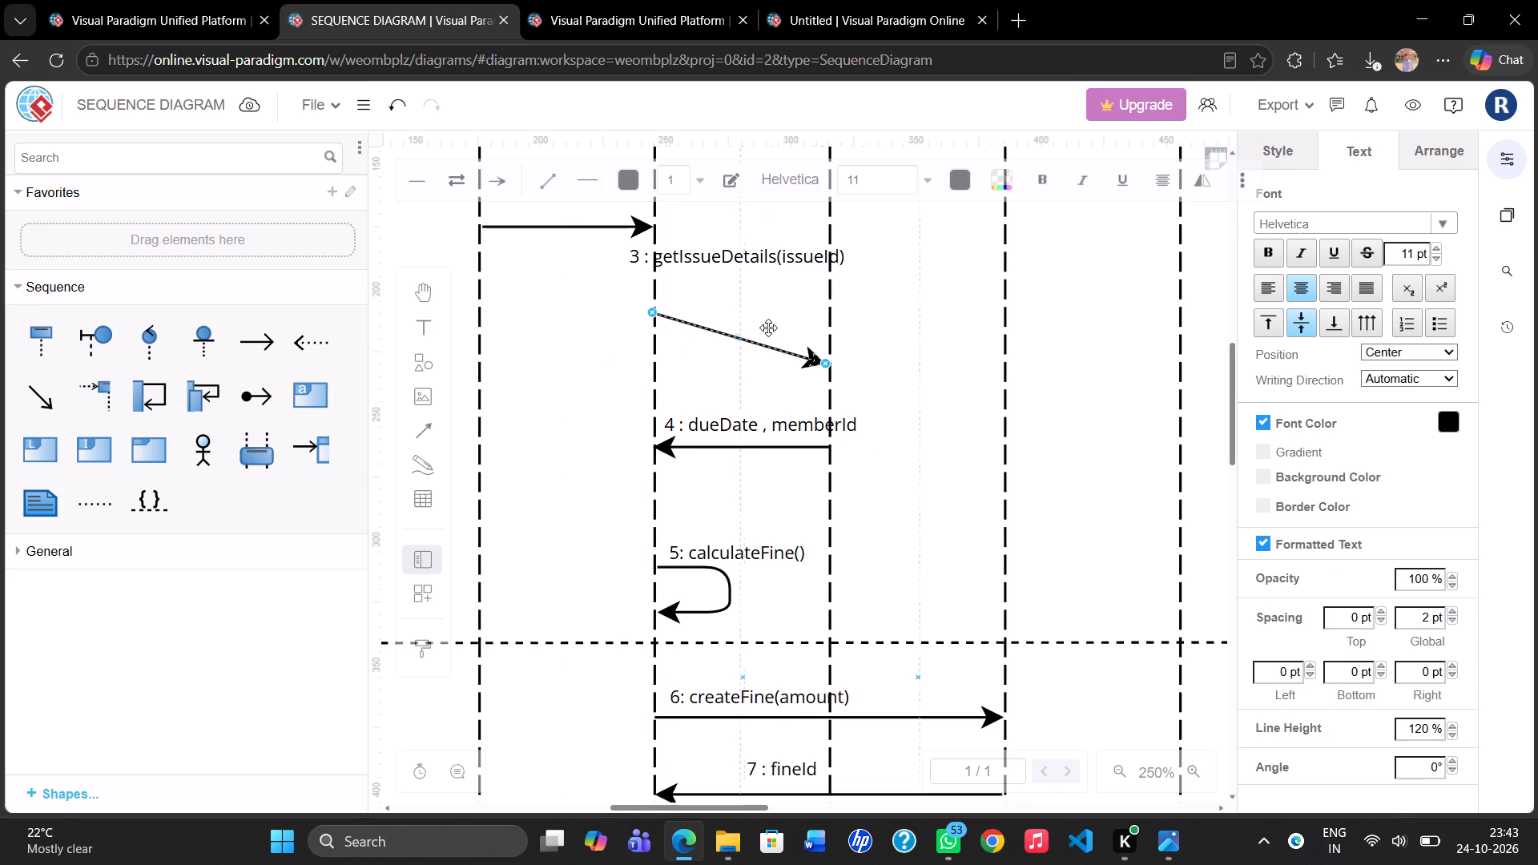
drag(827, 362, 829, 313)
click(763, 257)
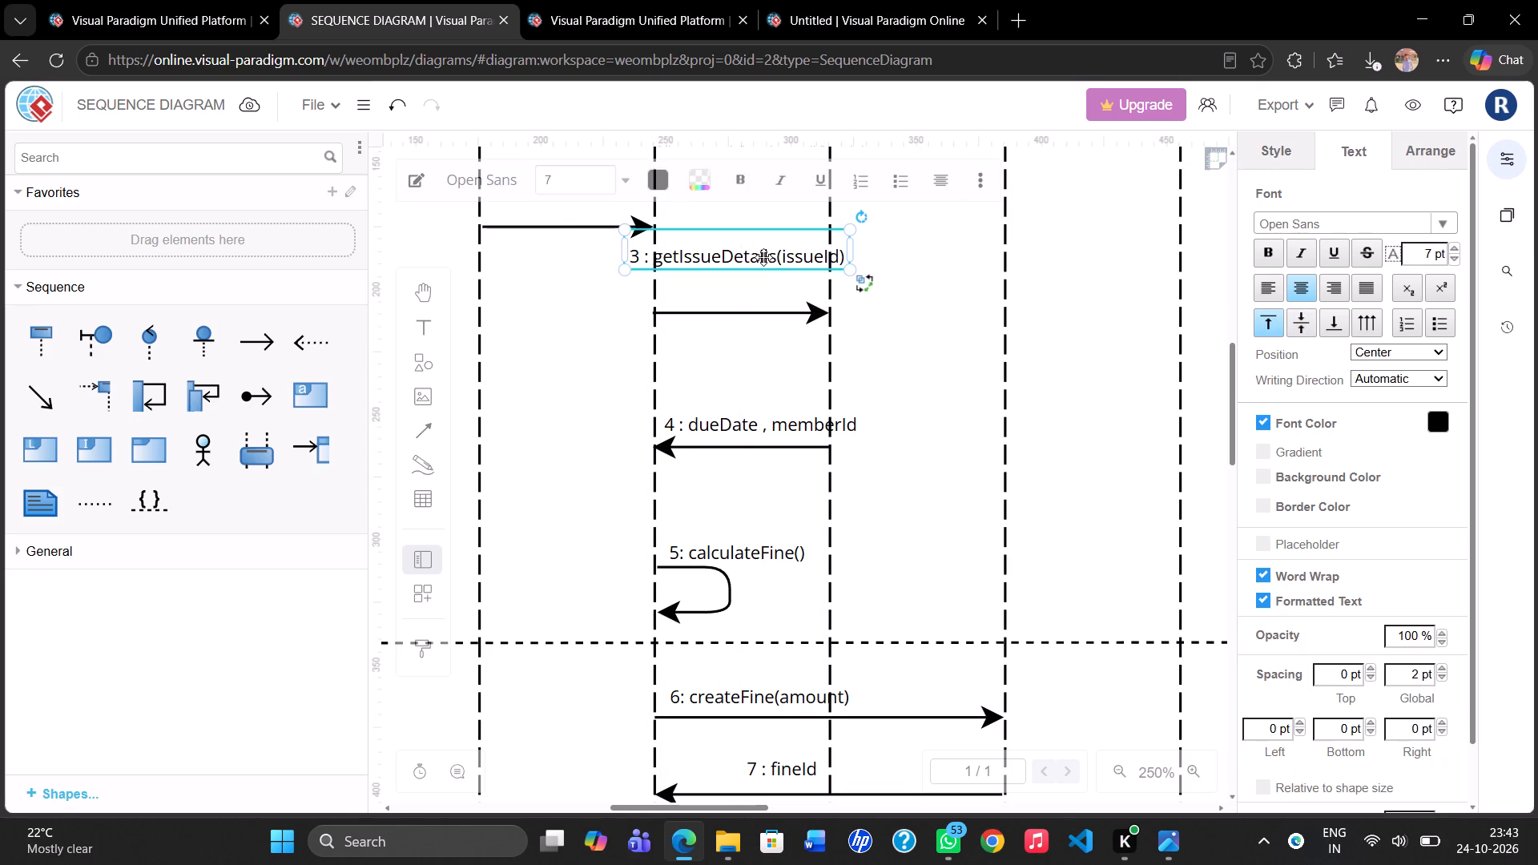
drag(757, 268, 766, 300)
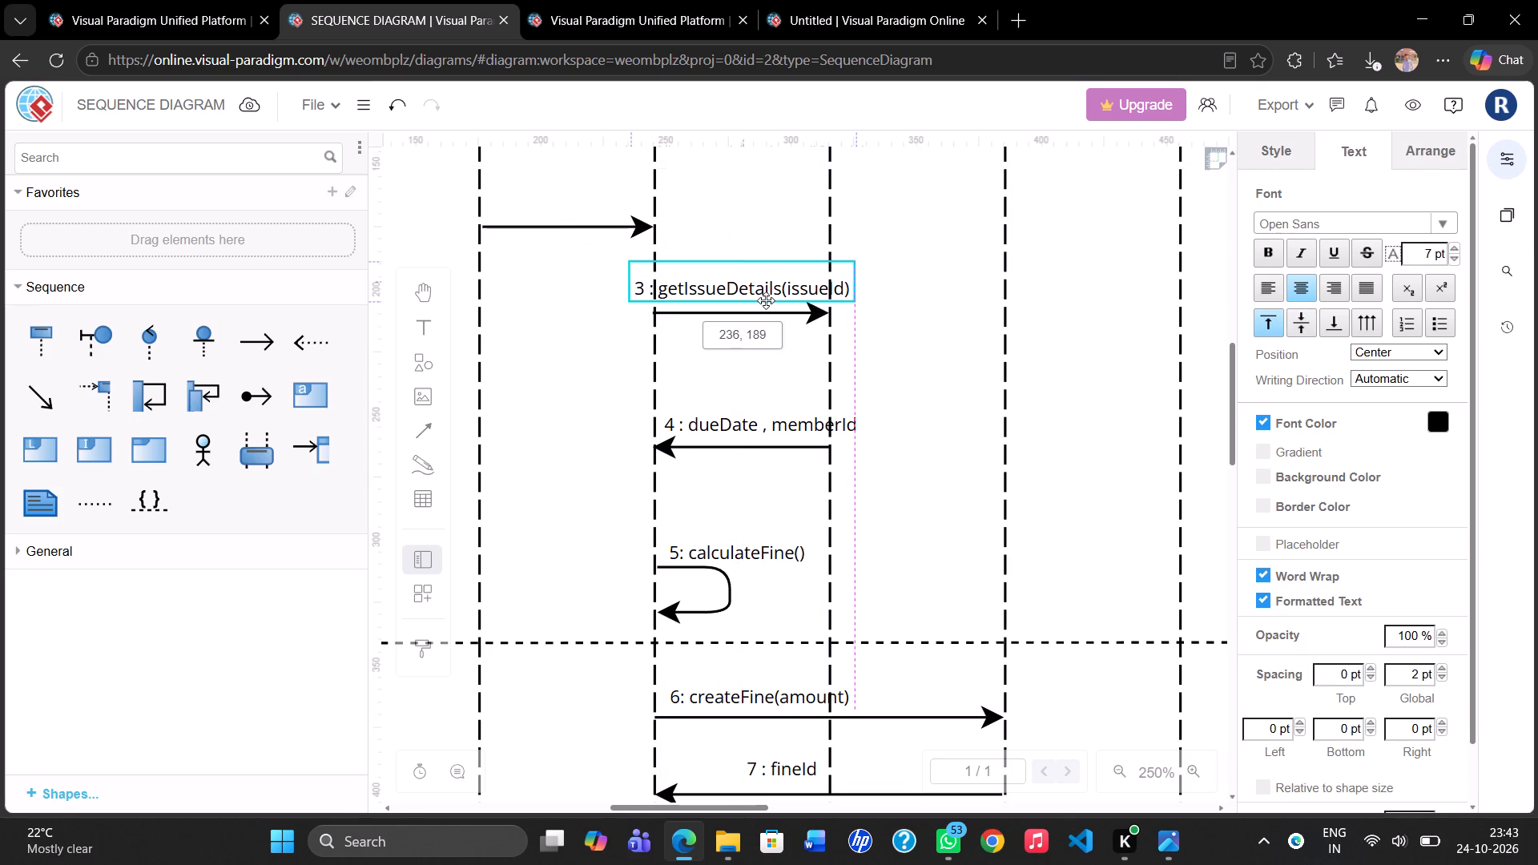
drag(766, 300, 767, 300)
Raise the message 2 arrow so it runs horizontally from Librarian to LMS(system), with the returnBook(issueId) label just above it.
scroll(767, 300, up, 2)
scroll(767, 300, right, 1)
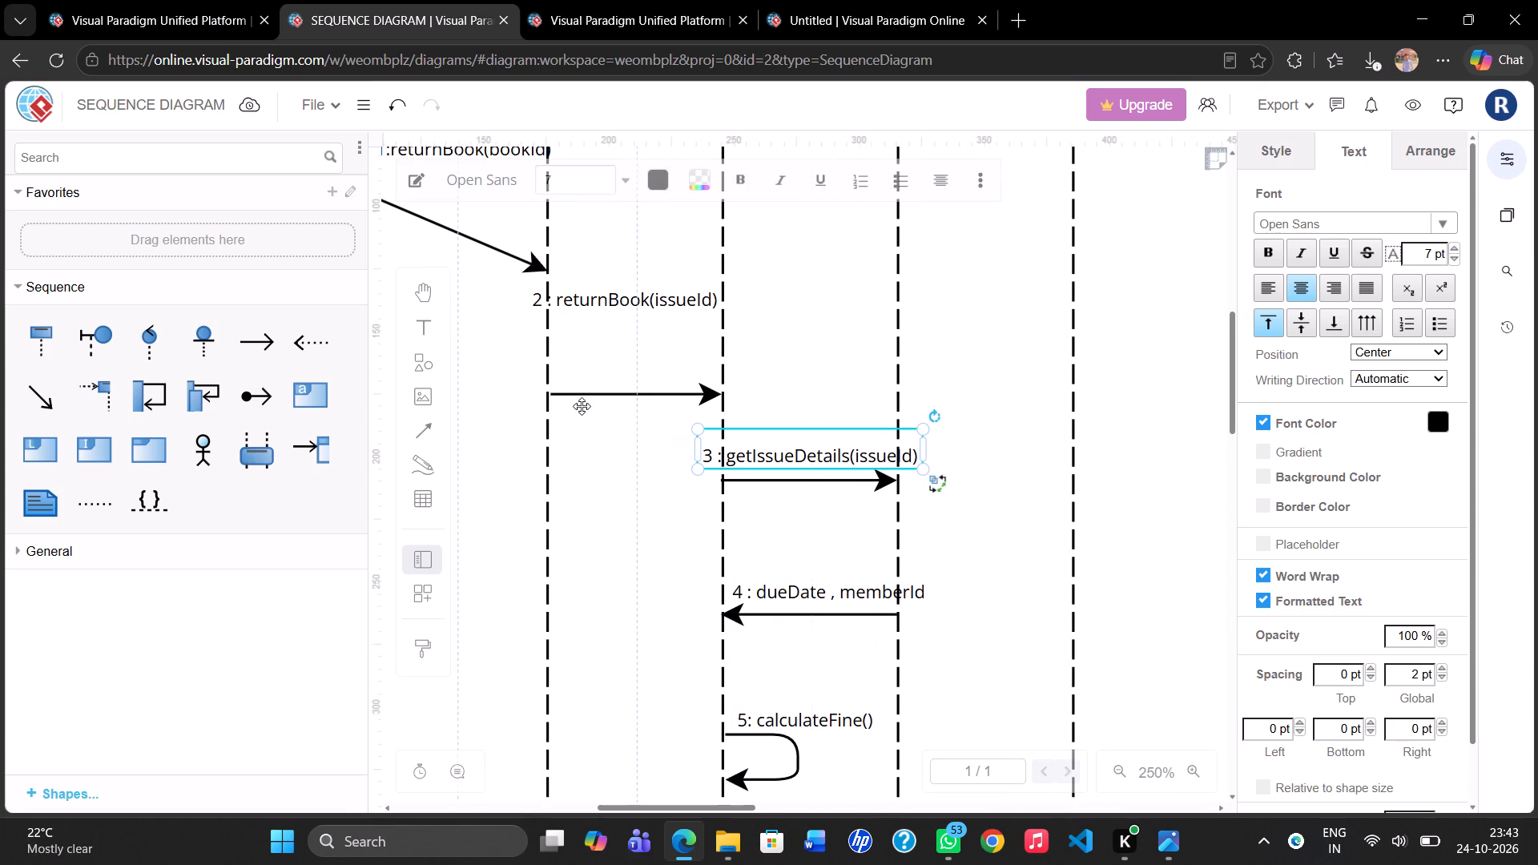
click(589, 398)
drag(549, 391, 547, 338)
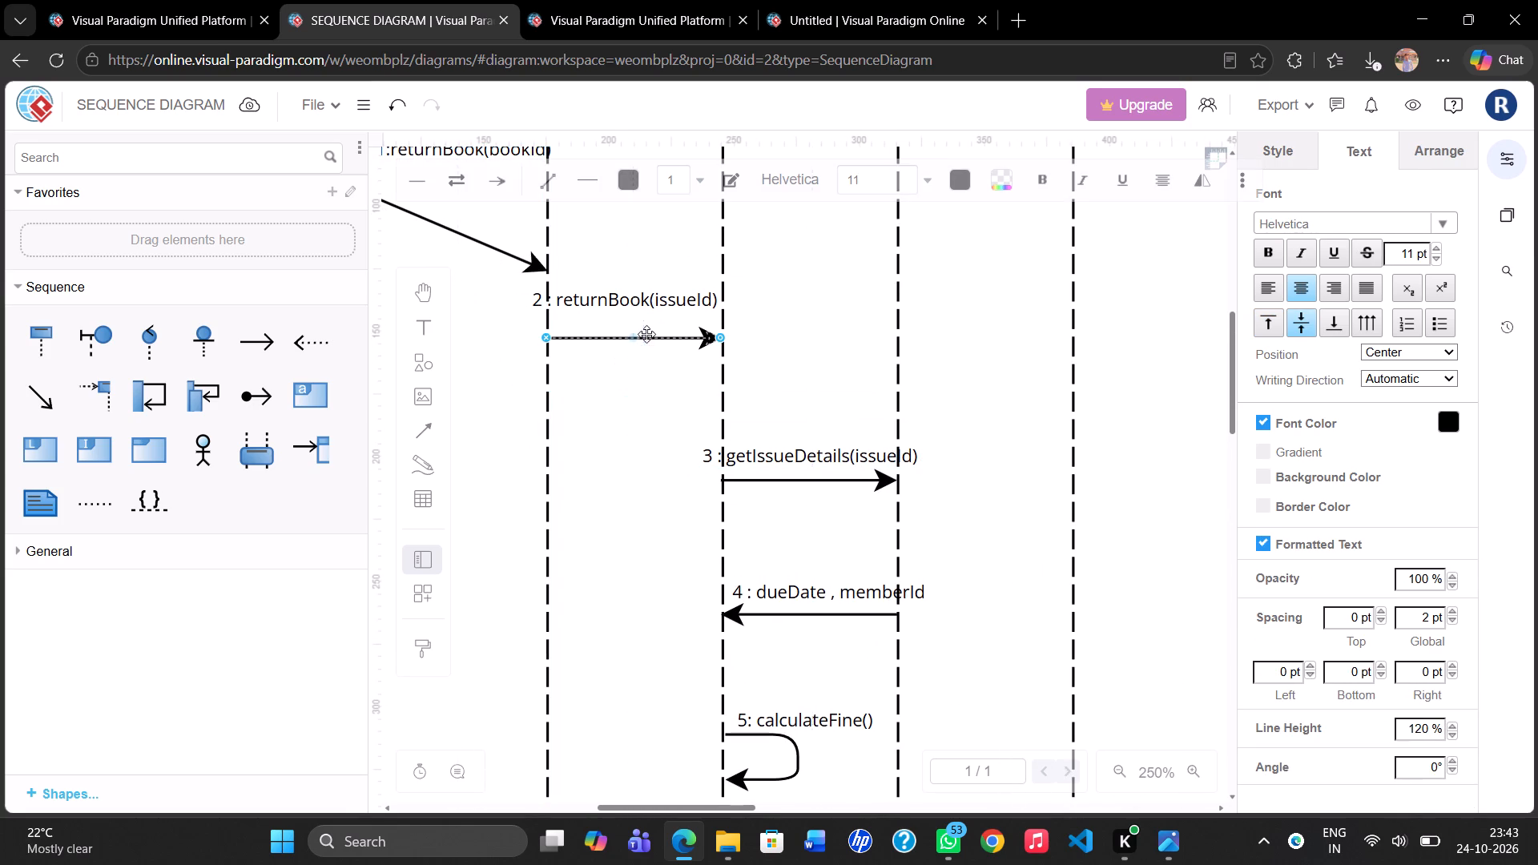
drag(626, 278, 626, 285)
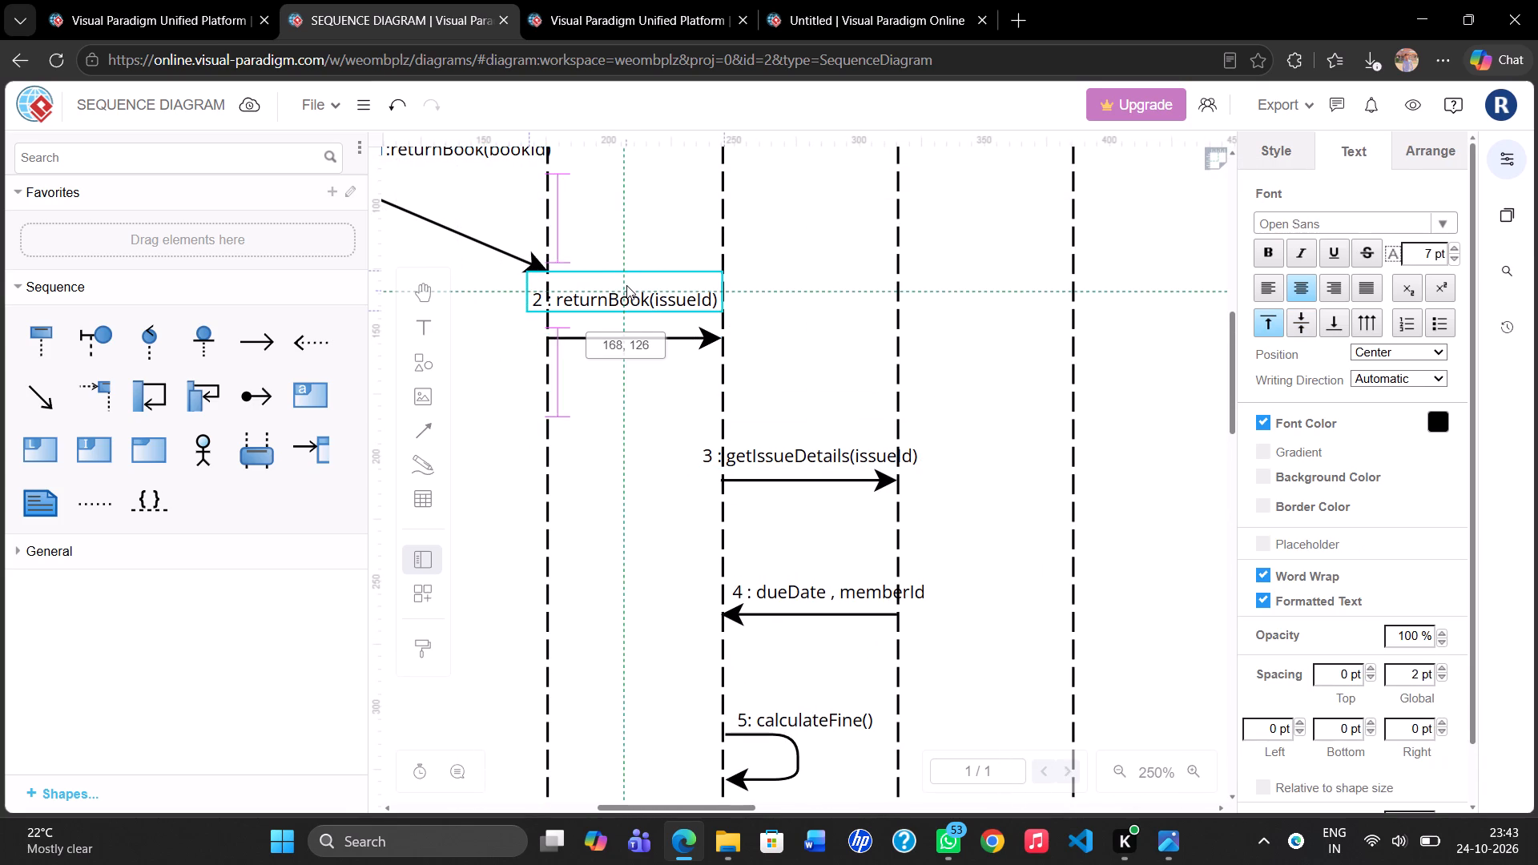
drag(626, 285, 630, 306)
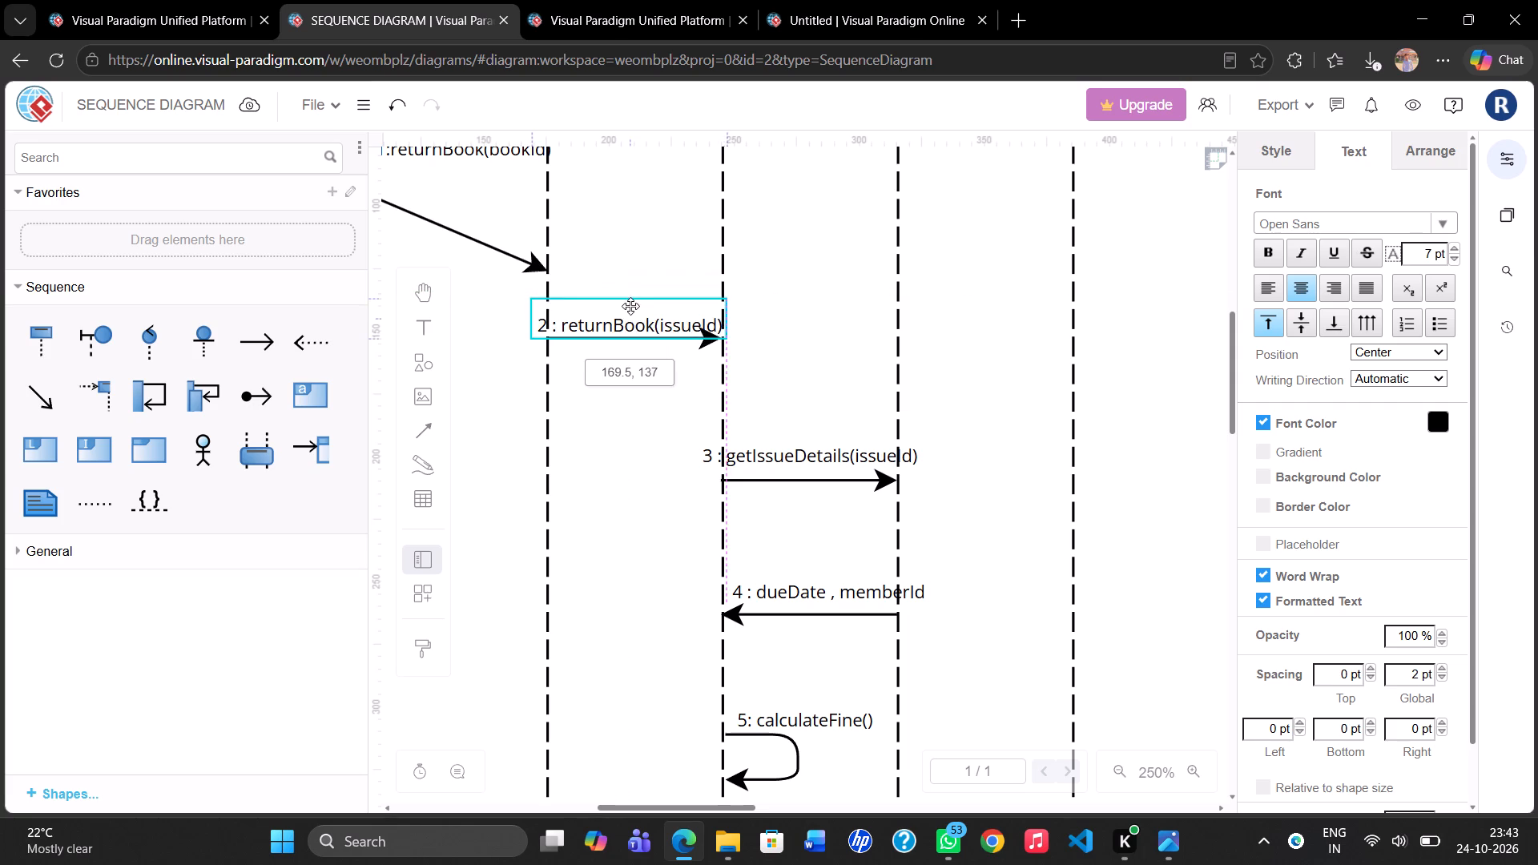
drag(630, 306, 631, 307)
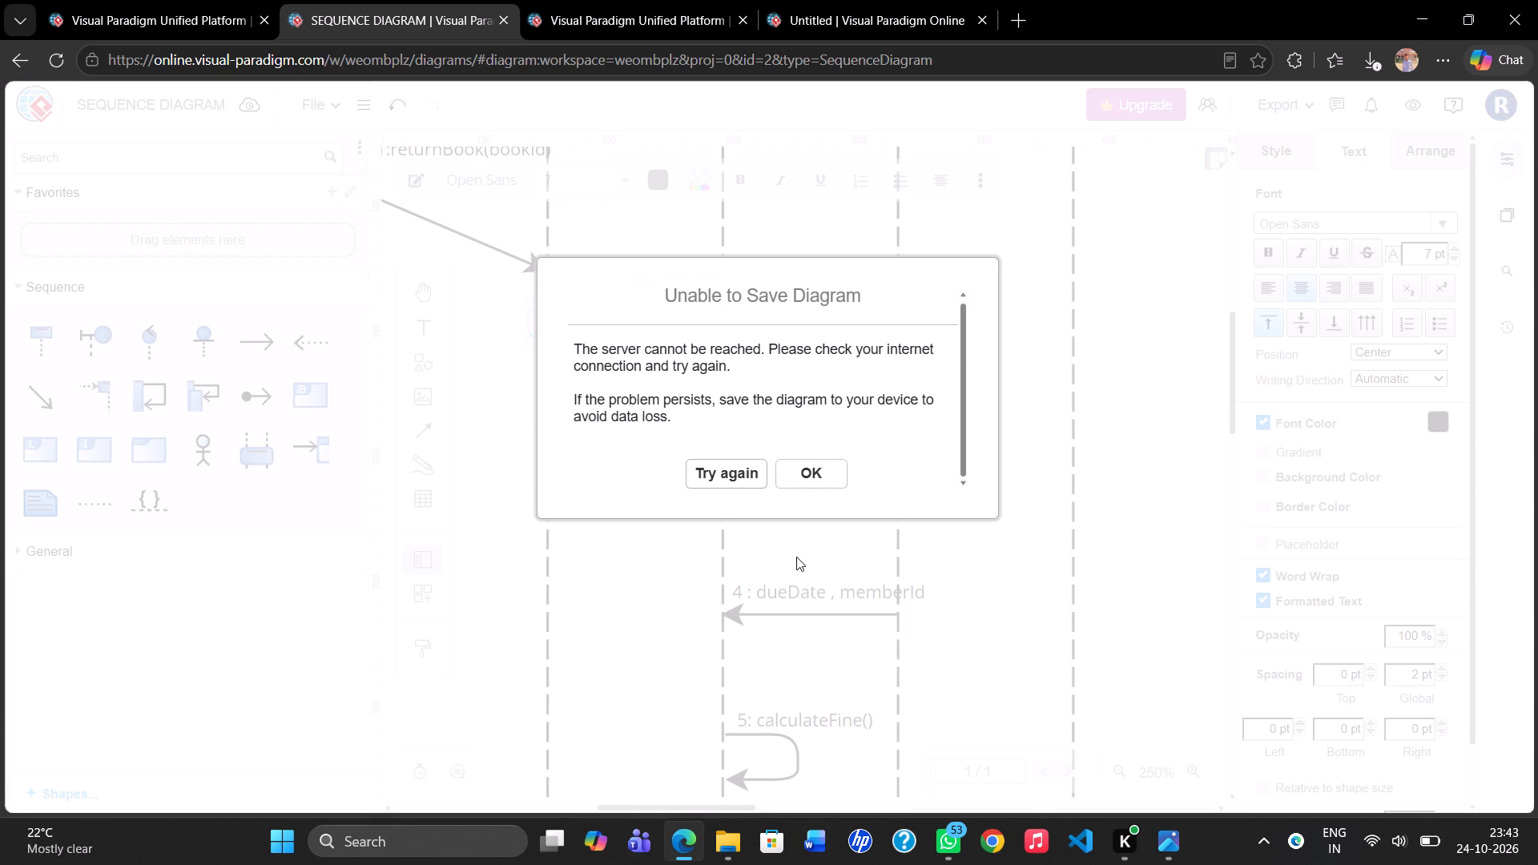
click(796, 471)
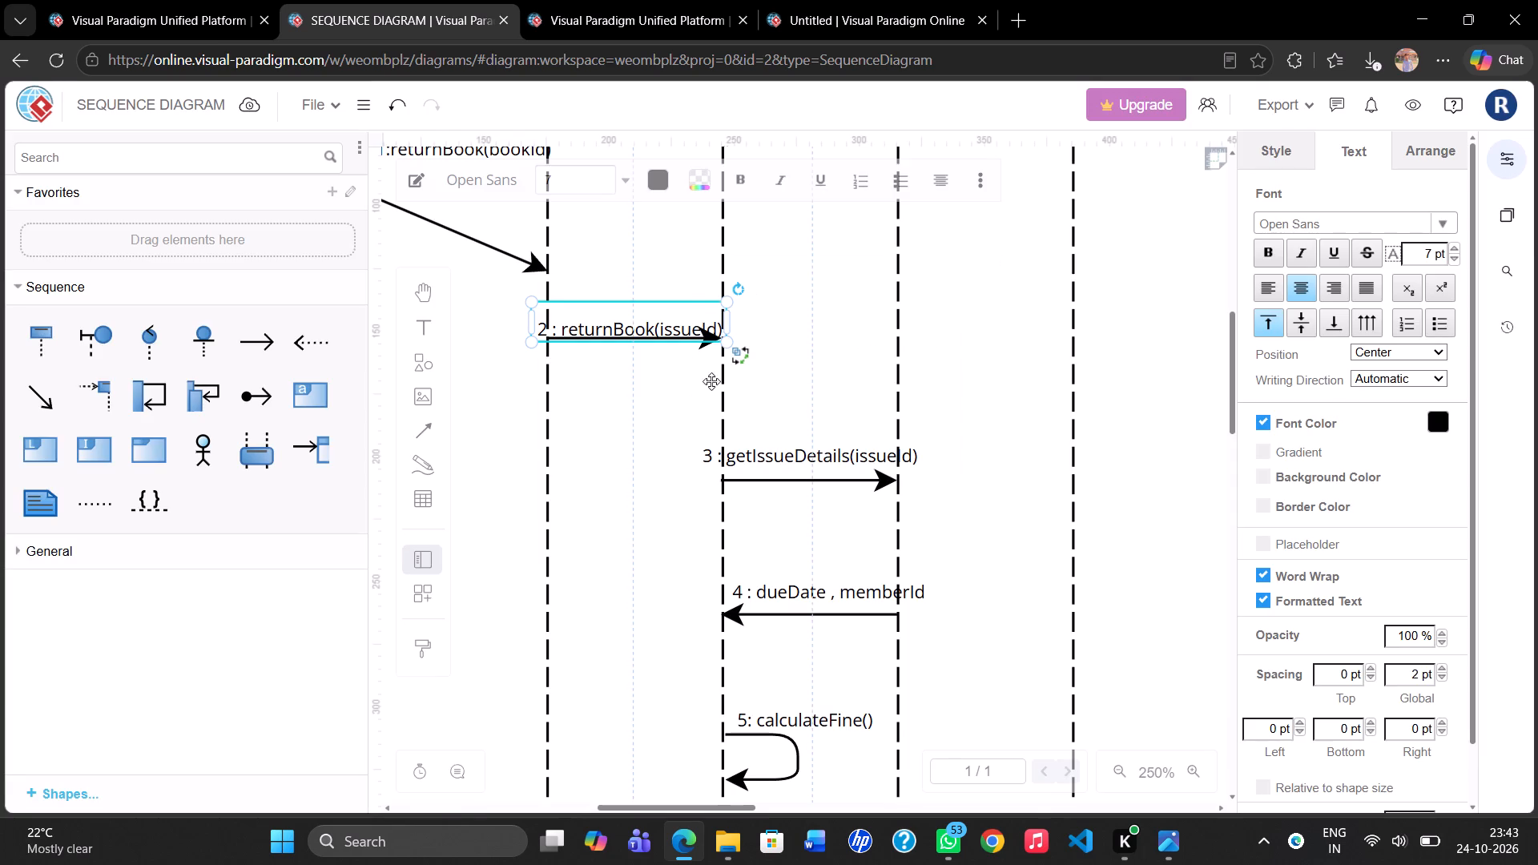
drag(677, 301, 677, 284)
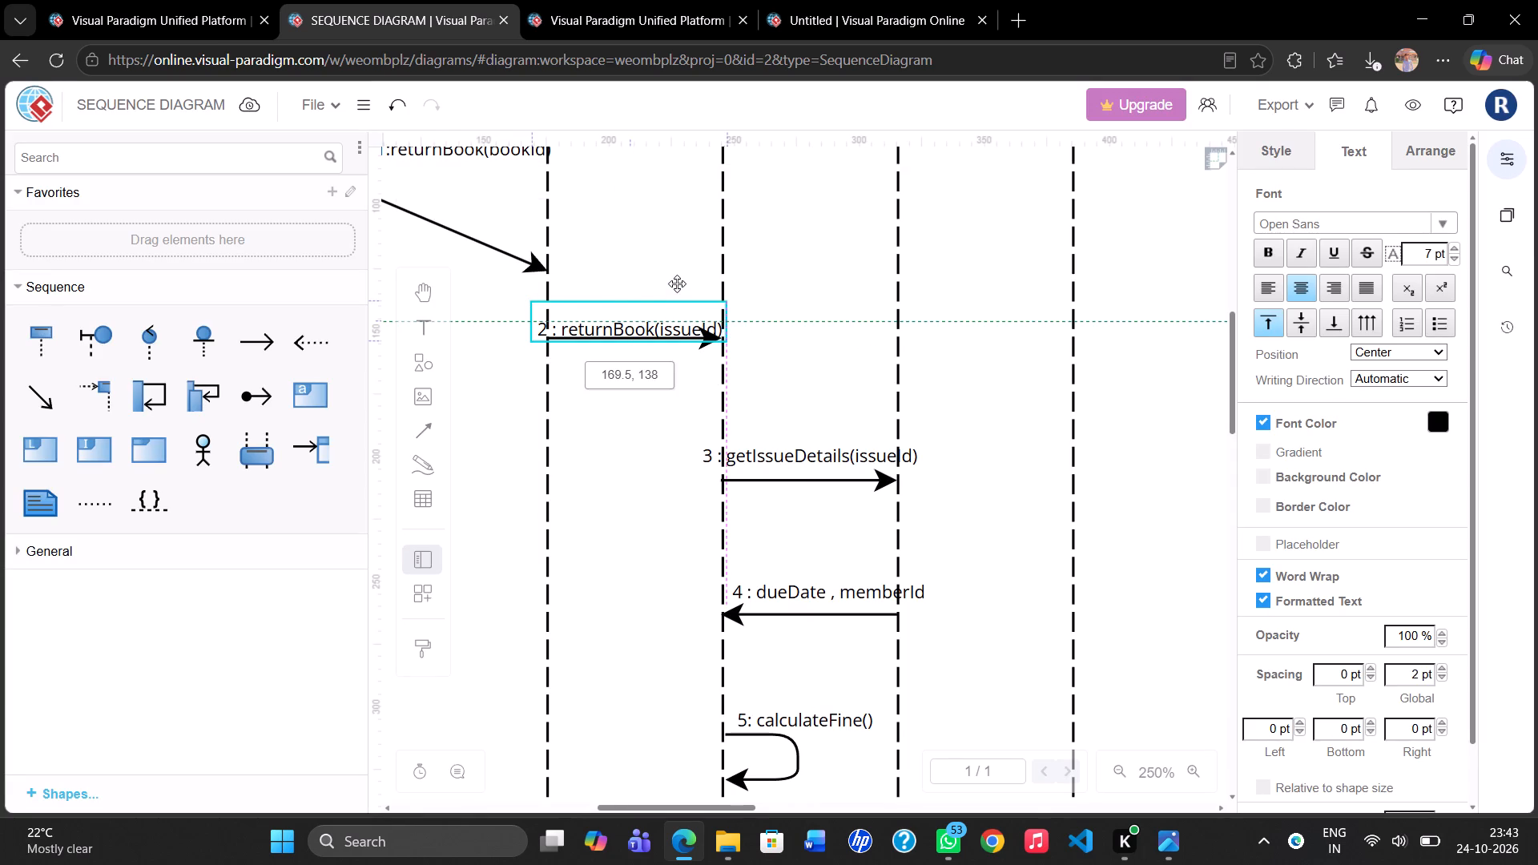
drag(677, 284, 674, 279)
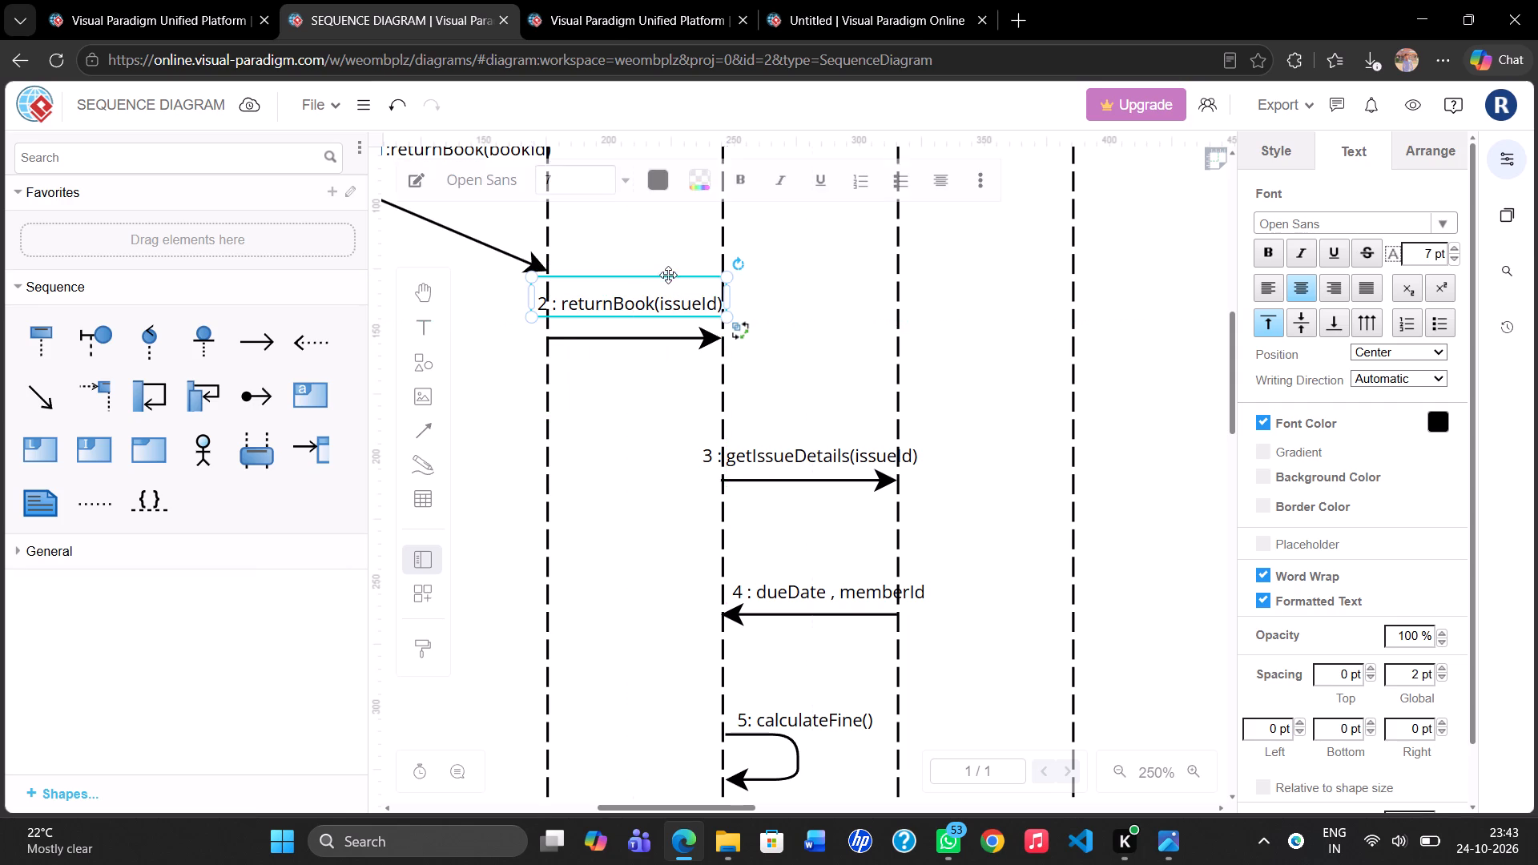
Straighten the message 1 arrow so it runs horizontally from the Member lifeline to the Librarian lifeline, below the returnBook(bookId) label.
scroll(637, 246, right, 4)
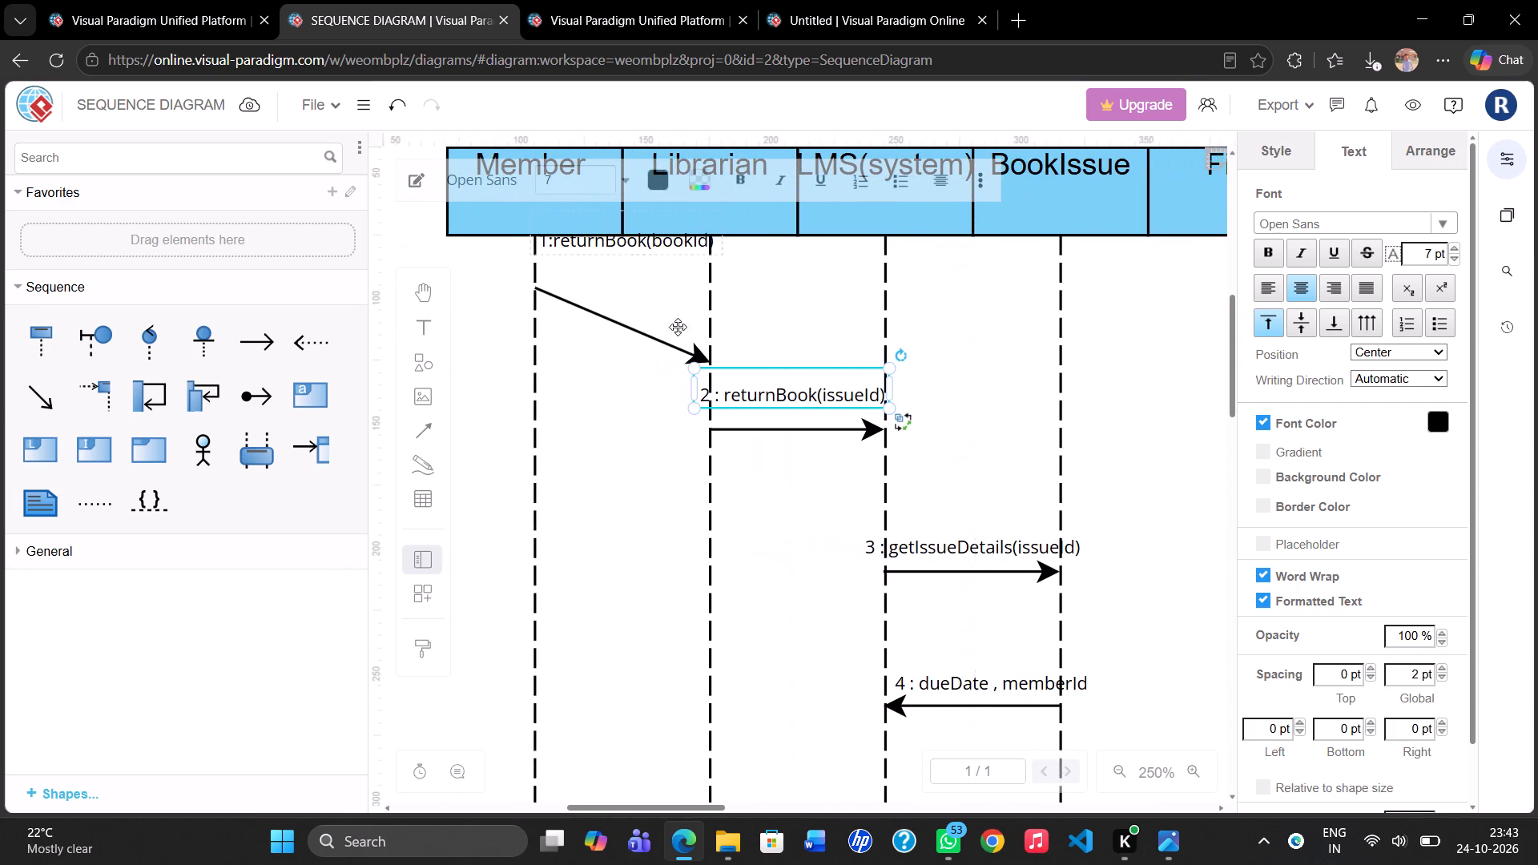
click(693, 356)
drag(708, 360, 699, 296)
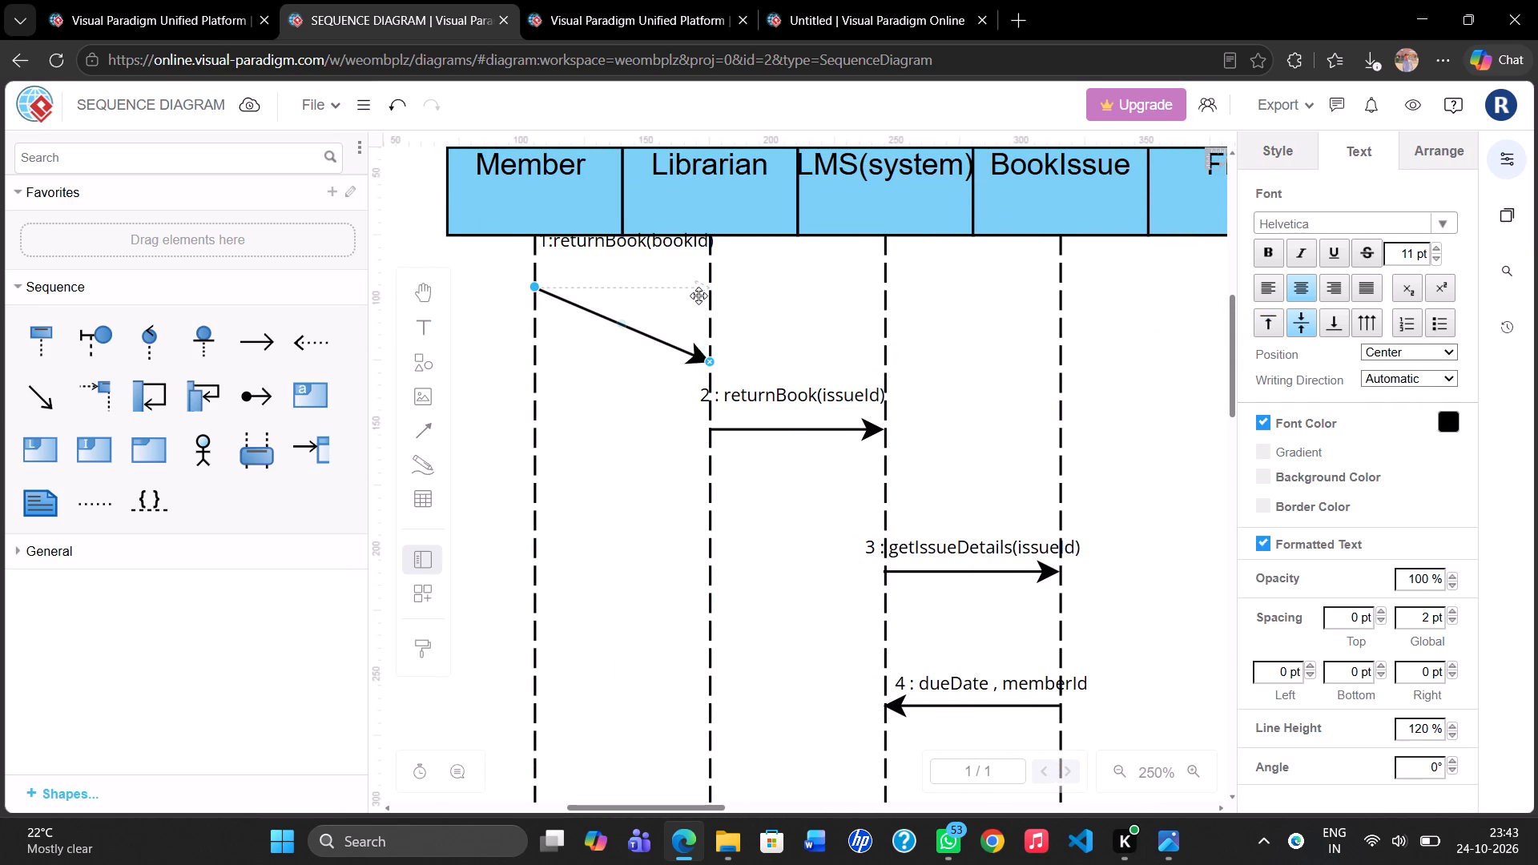
drag(699, 296, 699, 297)
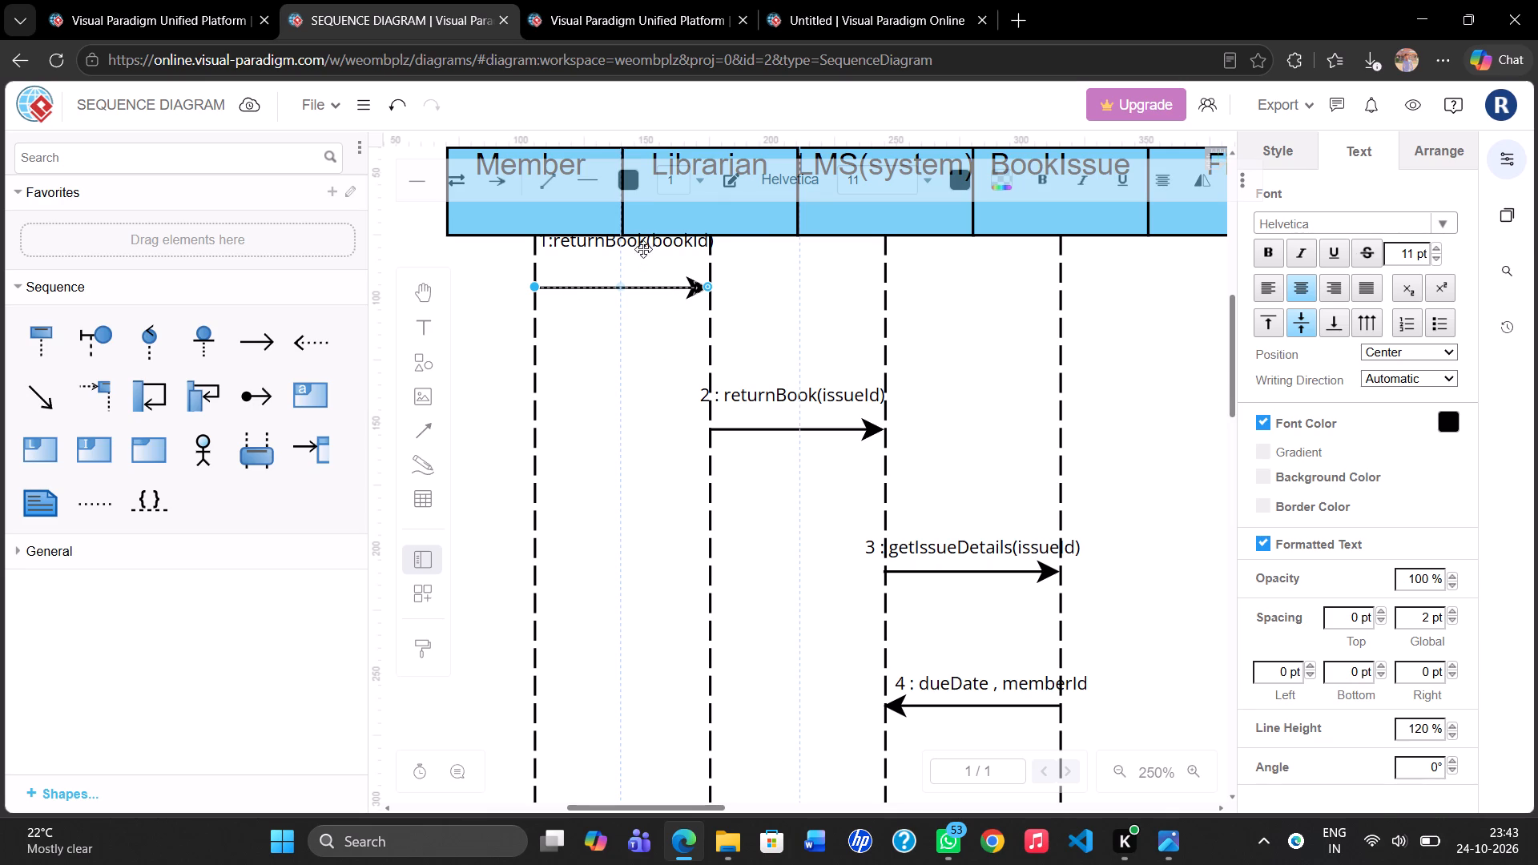
Lower the message 1 returnBook(bookId) label to just above its arrow between the Member and Librarian lifelines.
drag(644, 246, 647, 282)
click(661, 342)
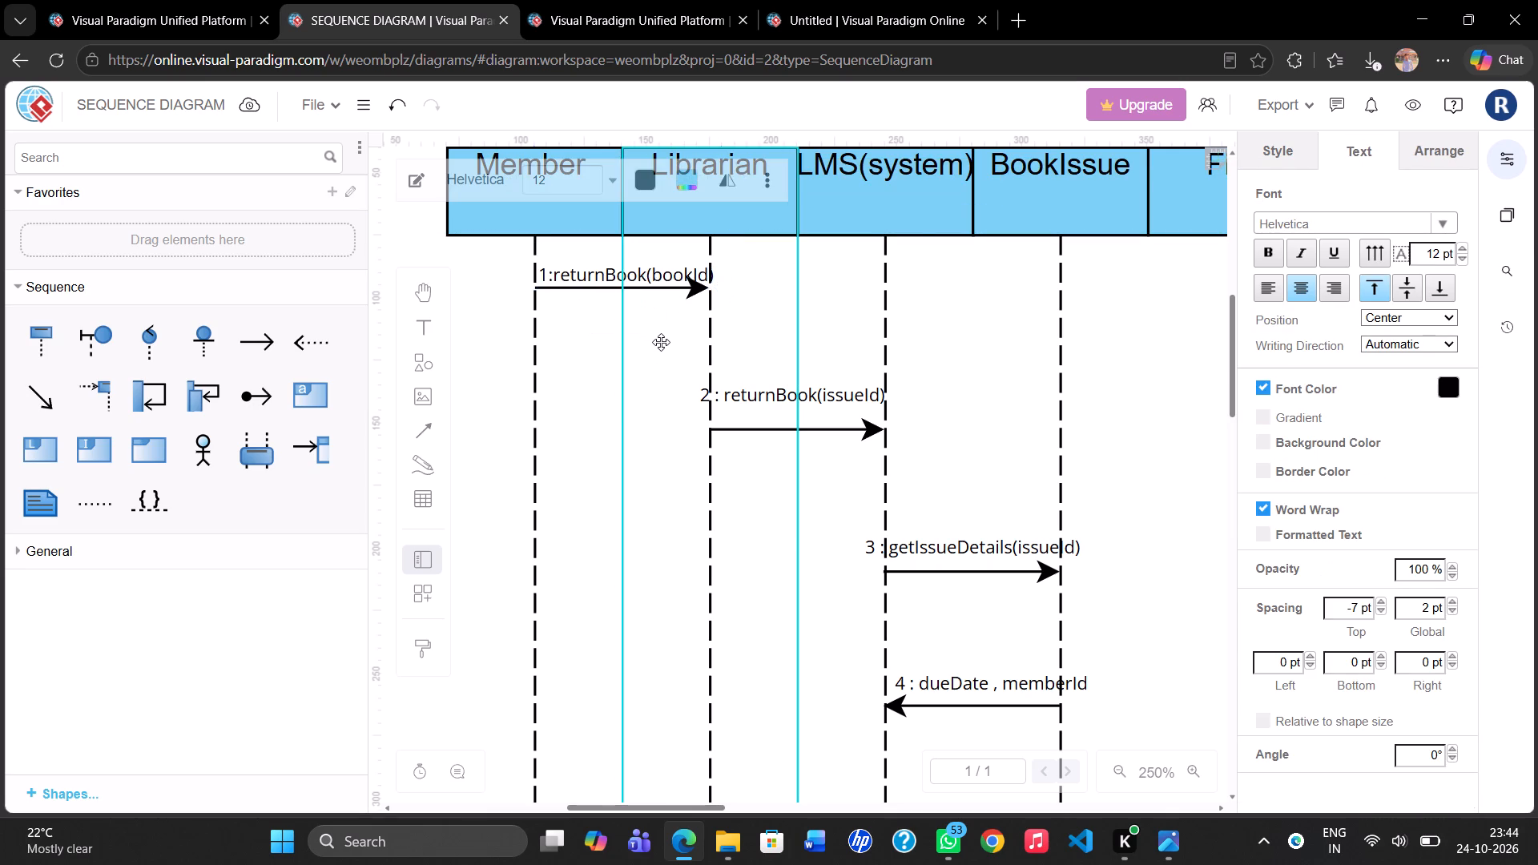
Look over the whole Return Book sequence diagram down to its Fig. 6.2 caption and save it.
scroll(661, 342, down, 1)
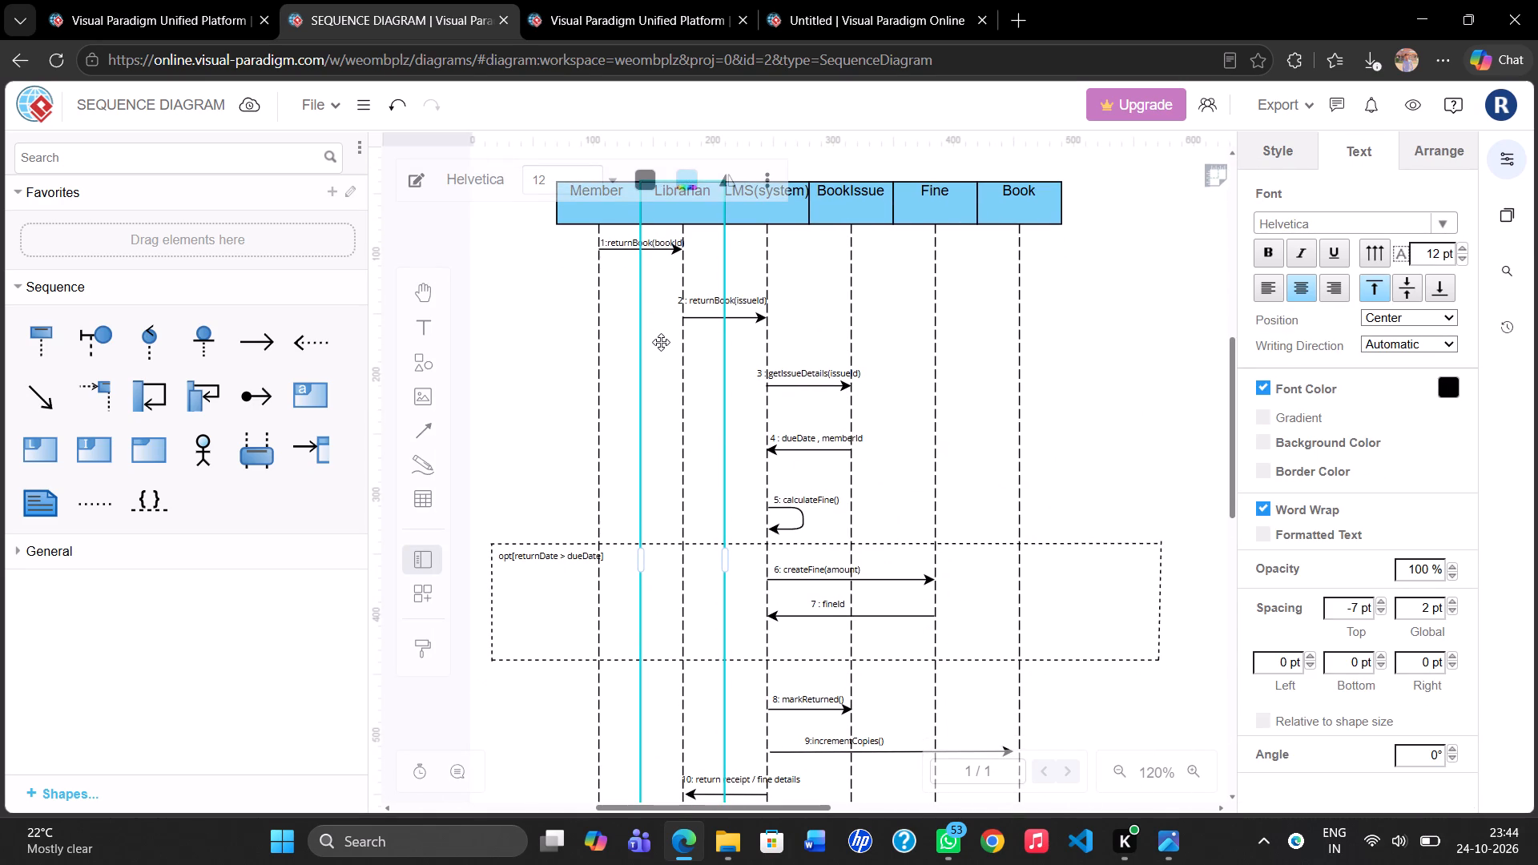
scroll(661, 342, down, 3)
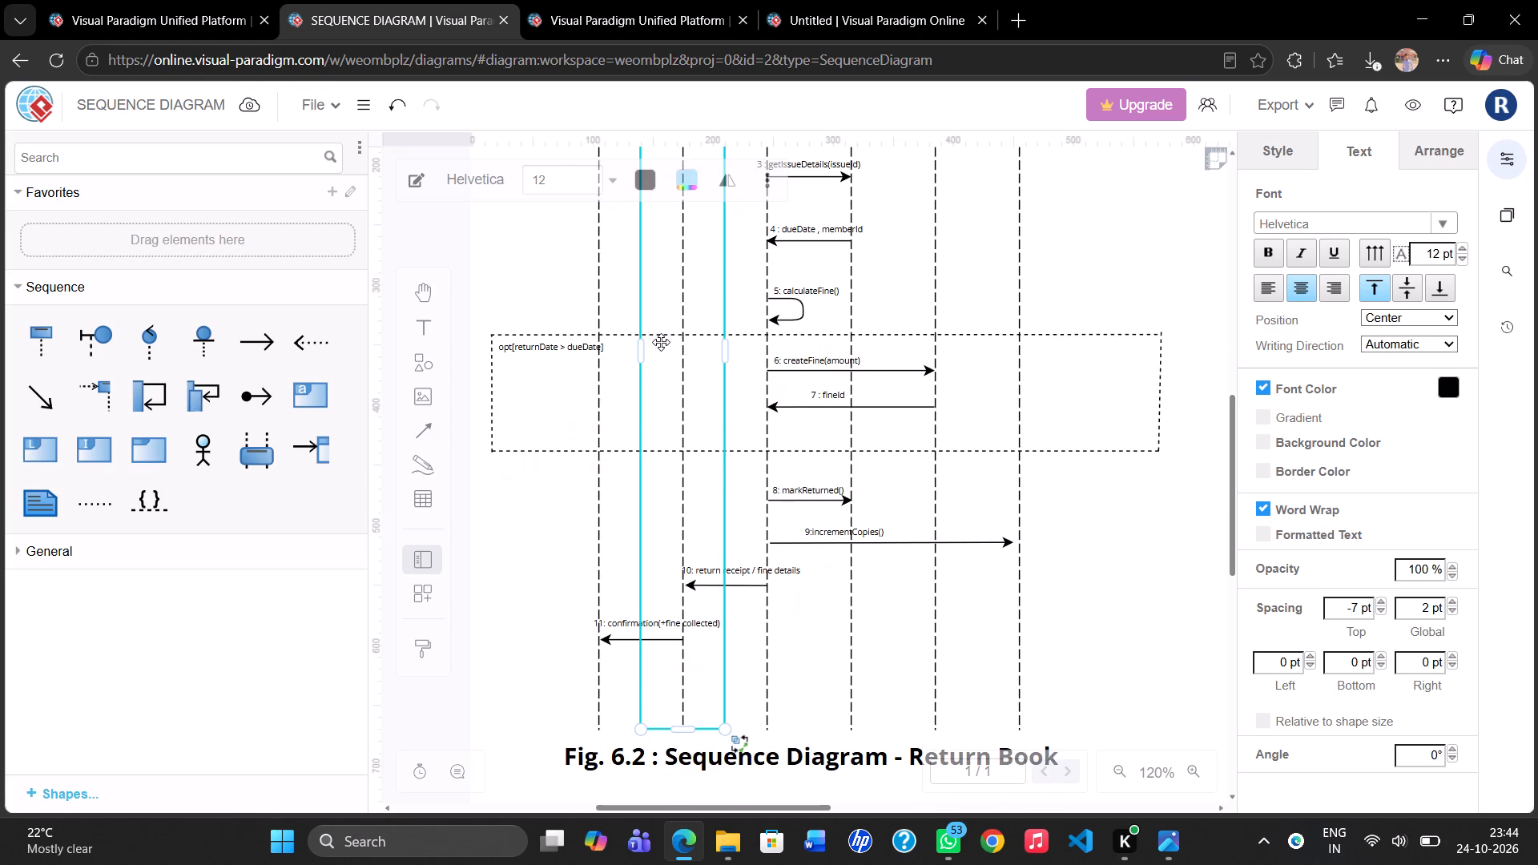
key(ctrl+s)
click(780, 460)
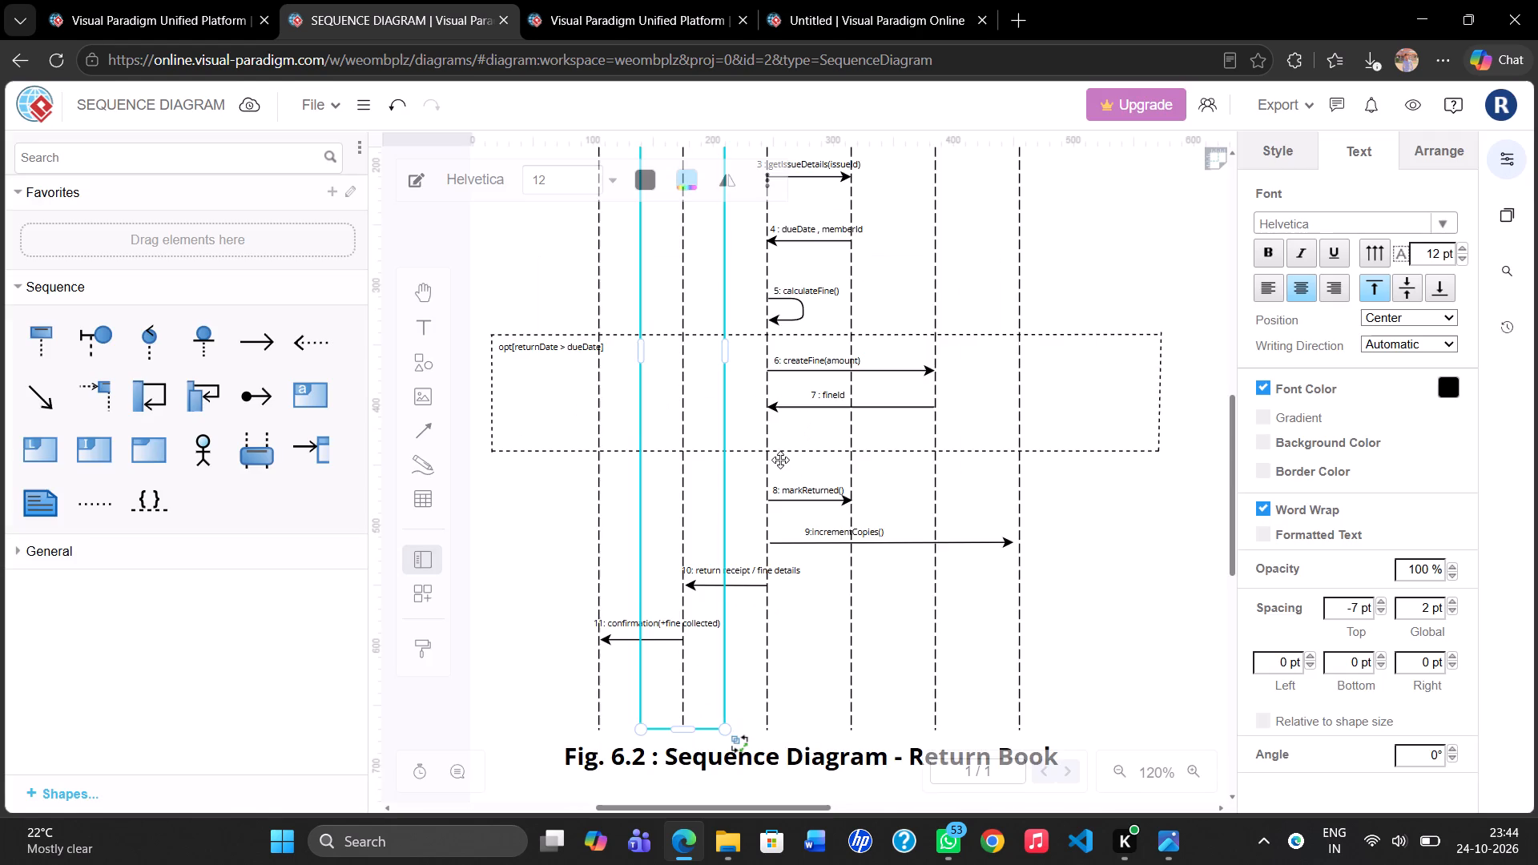
Export the Return Book sequence diagram as a PNG with default image options and save it to the Desktop as SEQUENCE DIAGRAM 6.2.
scroll(780, 460, up, 4)
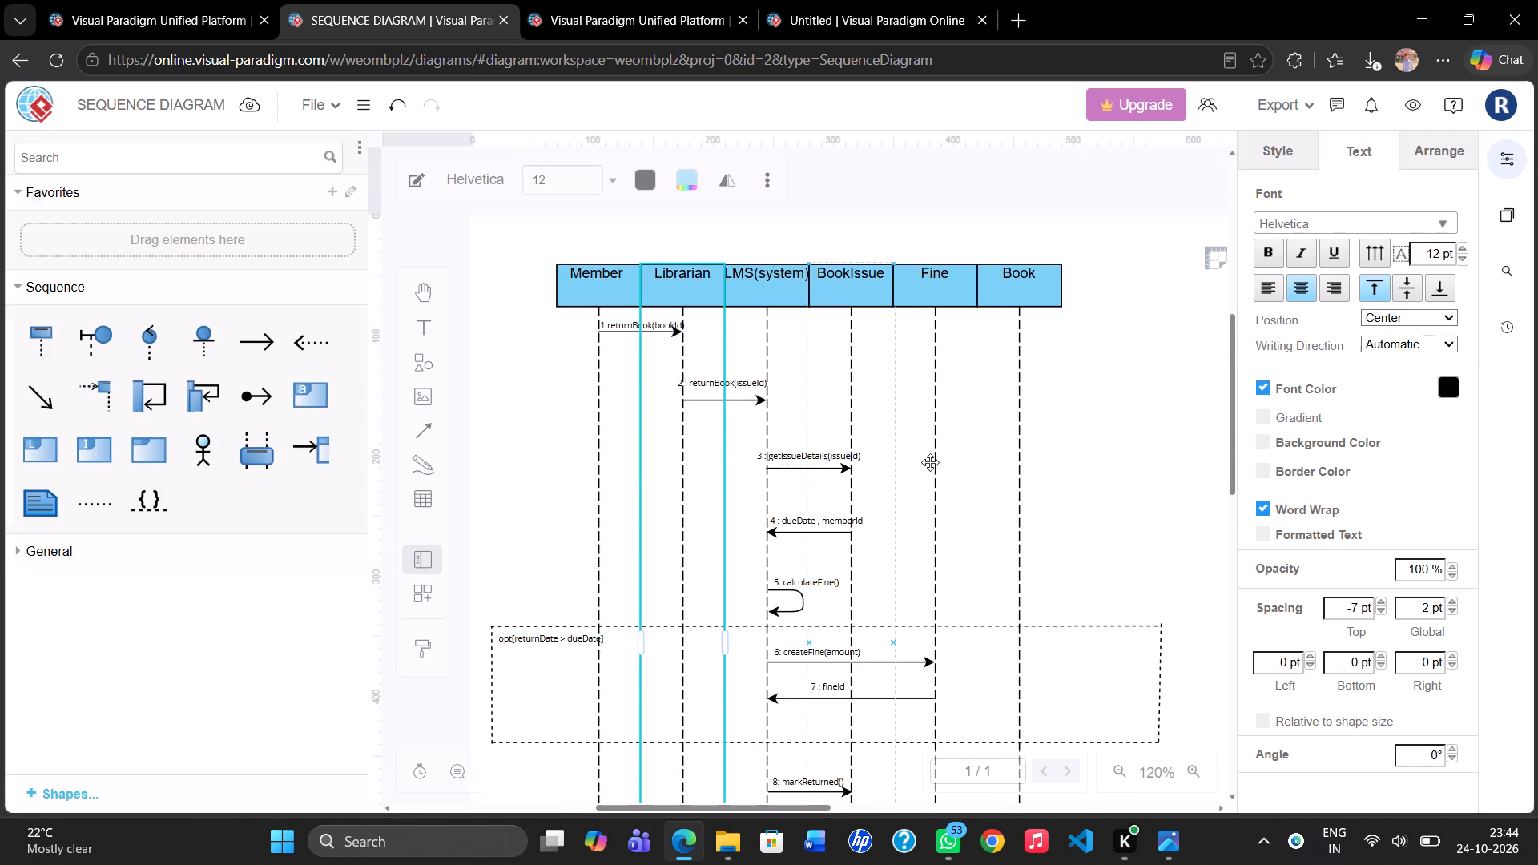
click(1281, 107)
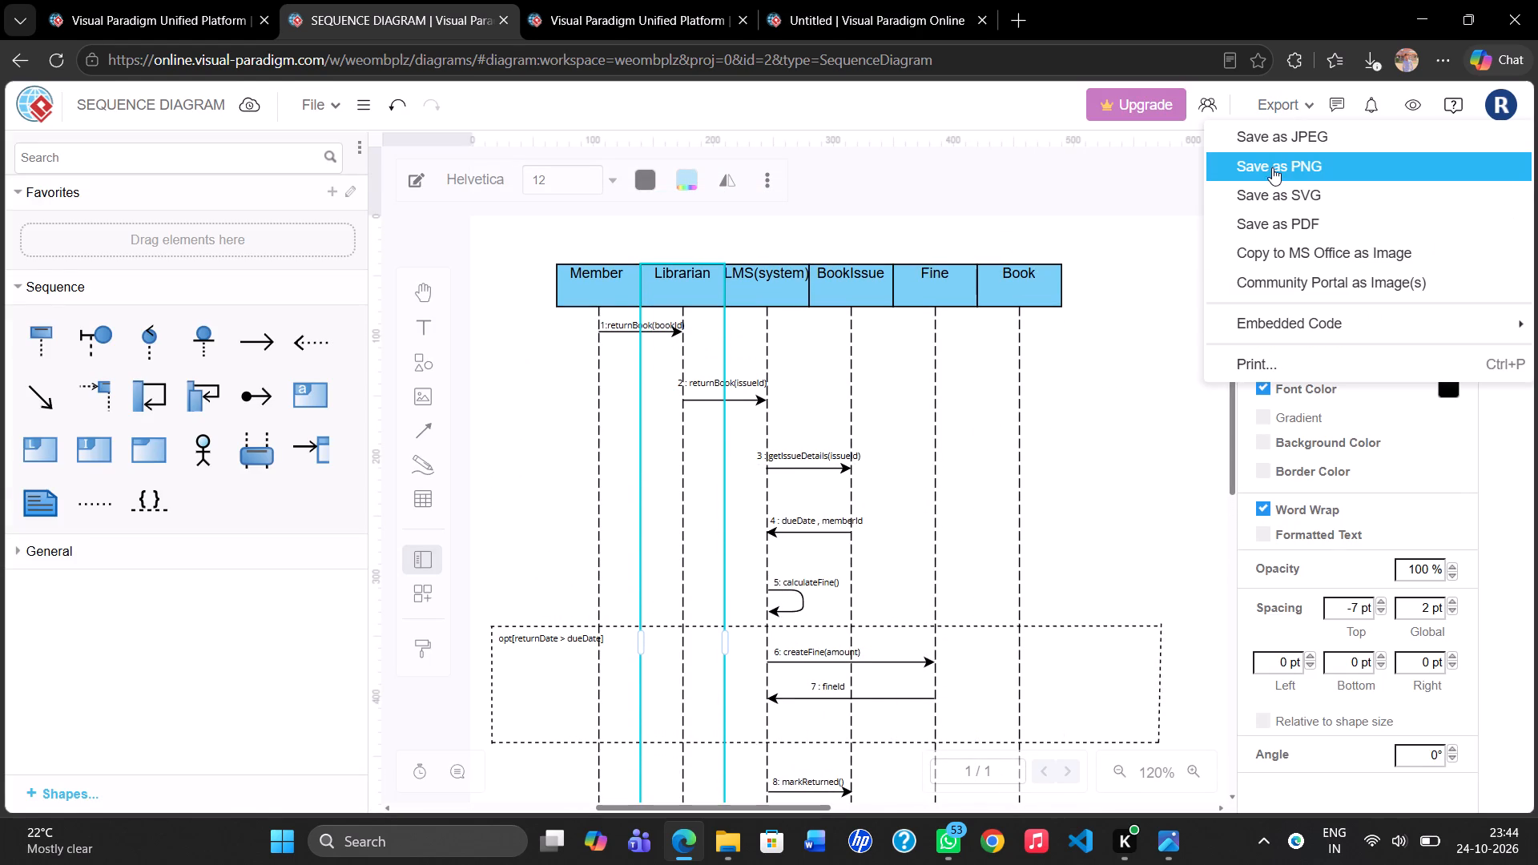
click(1275, 170)
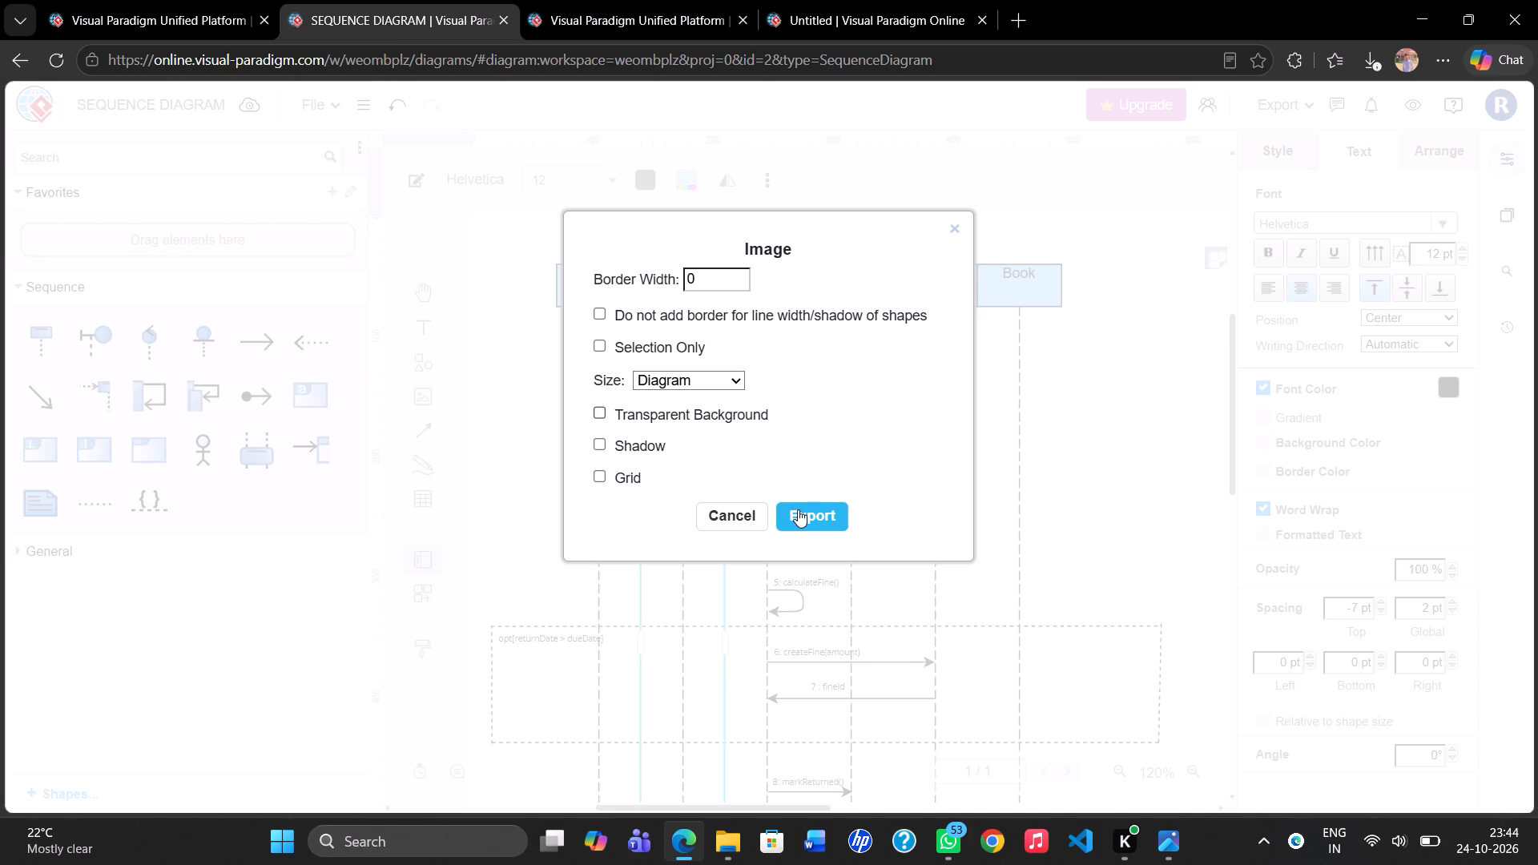
click(798, 509)
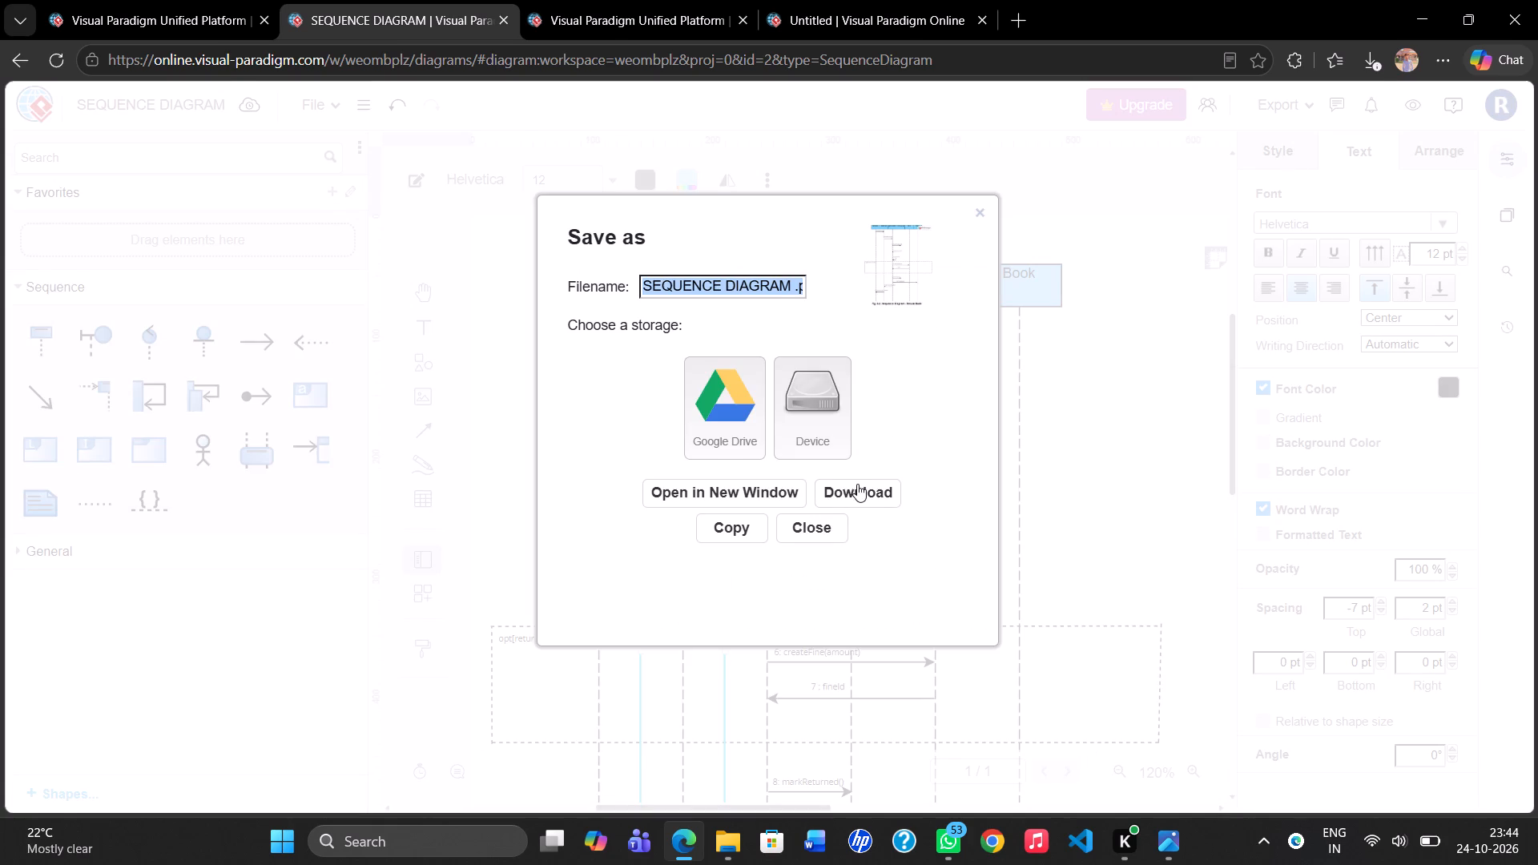
click(857, 484)
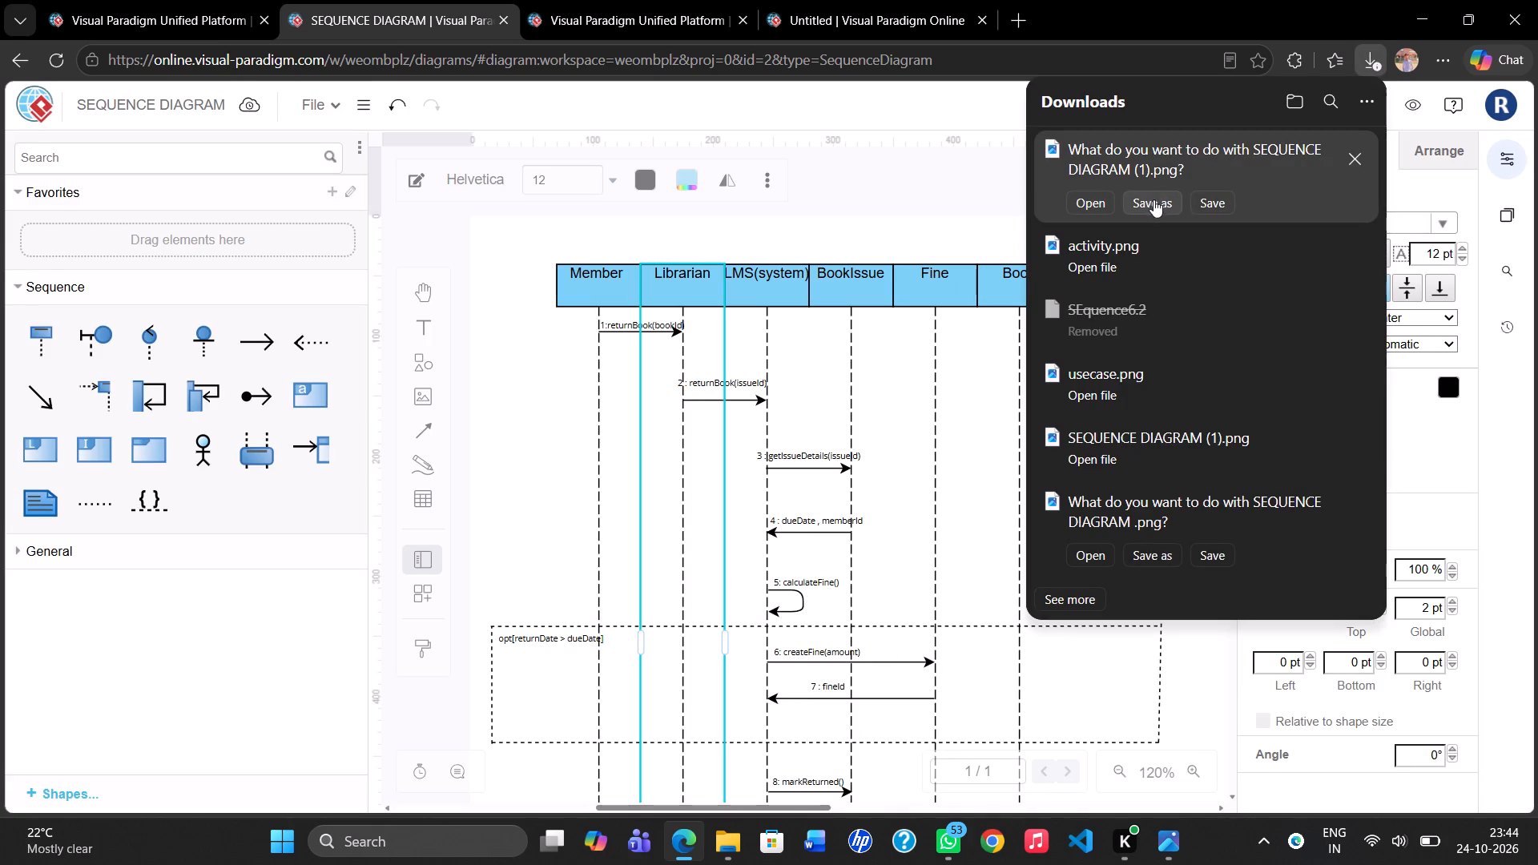
click(1153, 205)
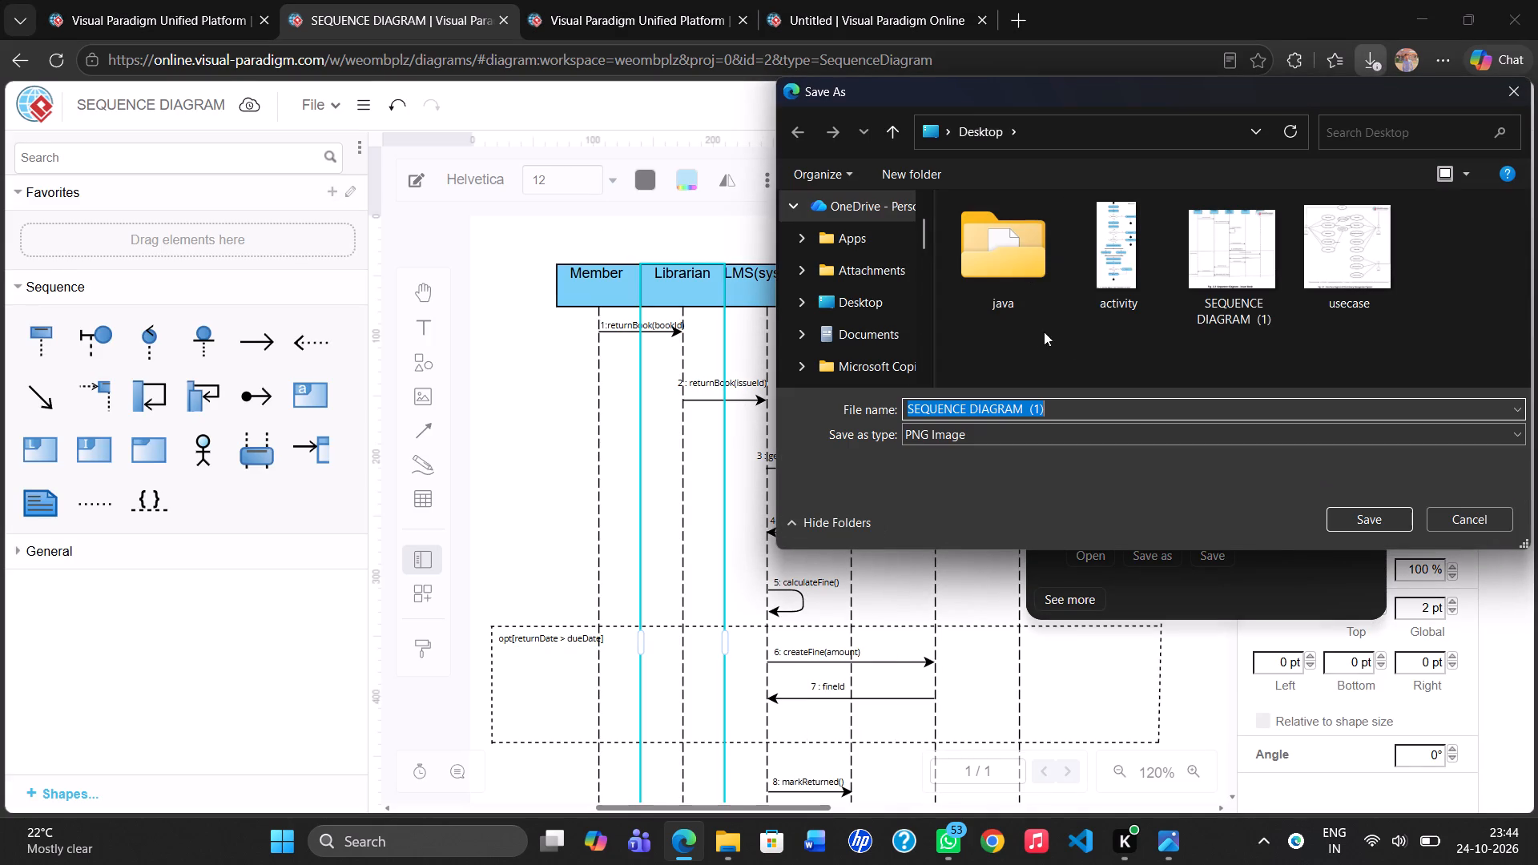
click(1072, 402)
key(BackSpace)
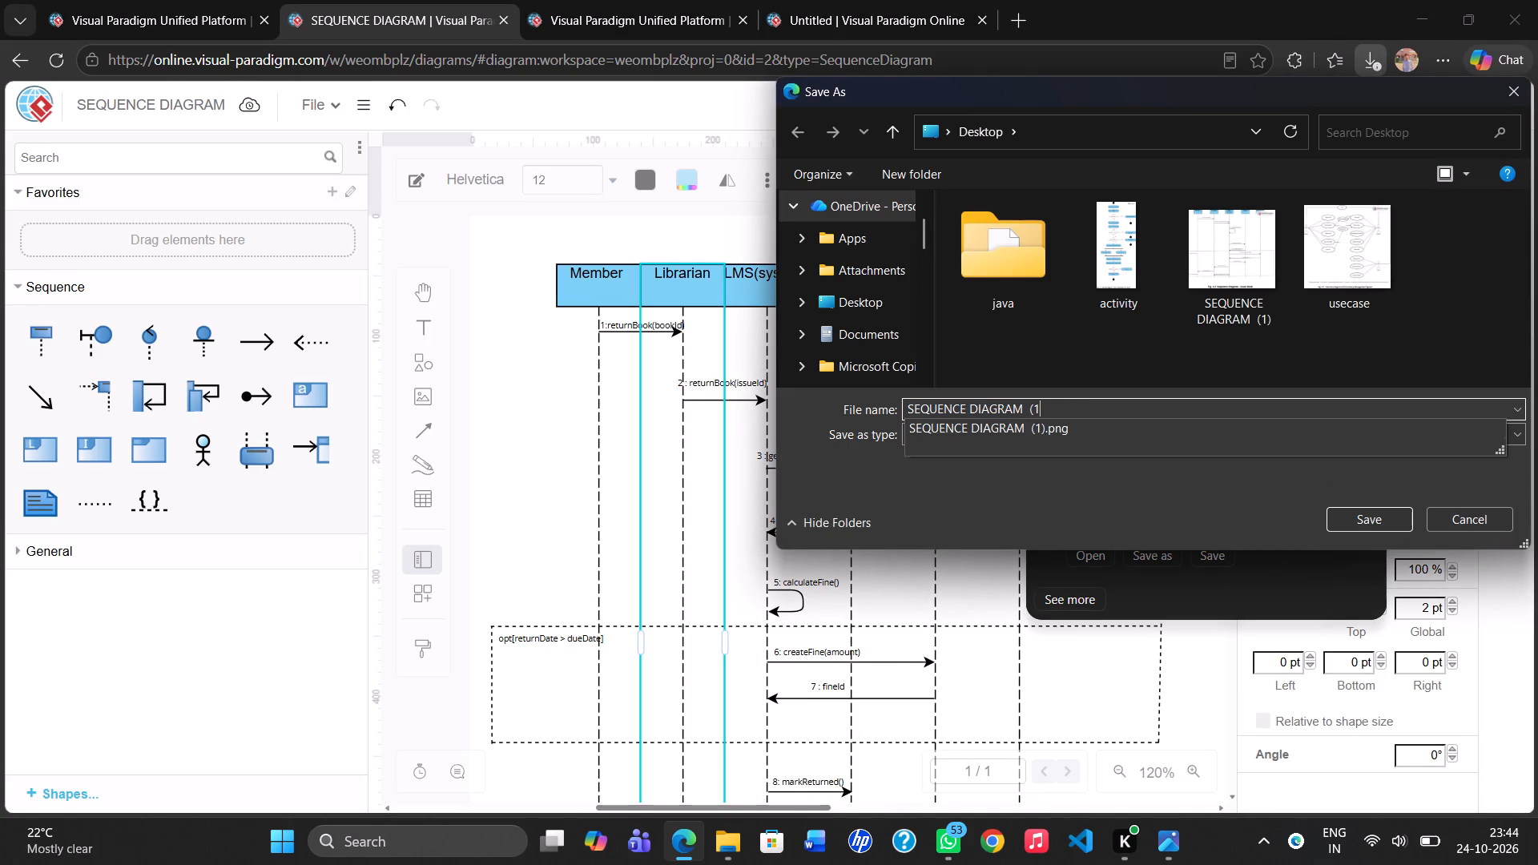
key(BackSpace)
key(BackSpace)
text(6.2)
key(Return)
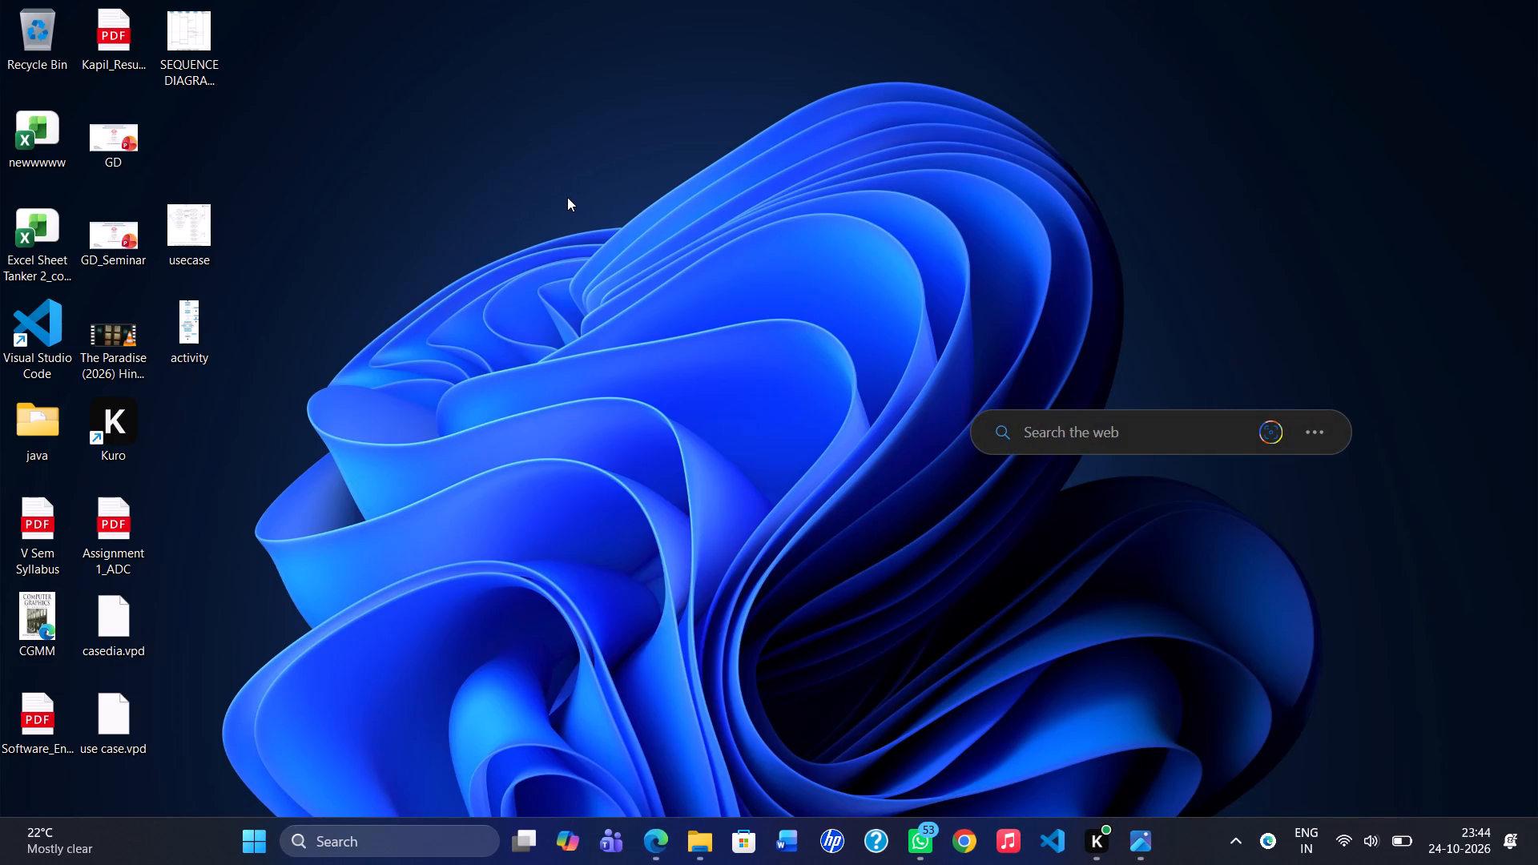
Check the exported diagram images on the desktop by opening SEQUENCE DIAGRAM 6.2, SEQUENCE DIAGRAM (1), usecase and activity in turn.
right_click(567, 197)
click(628, 276)
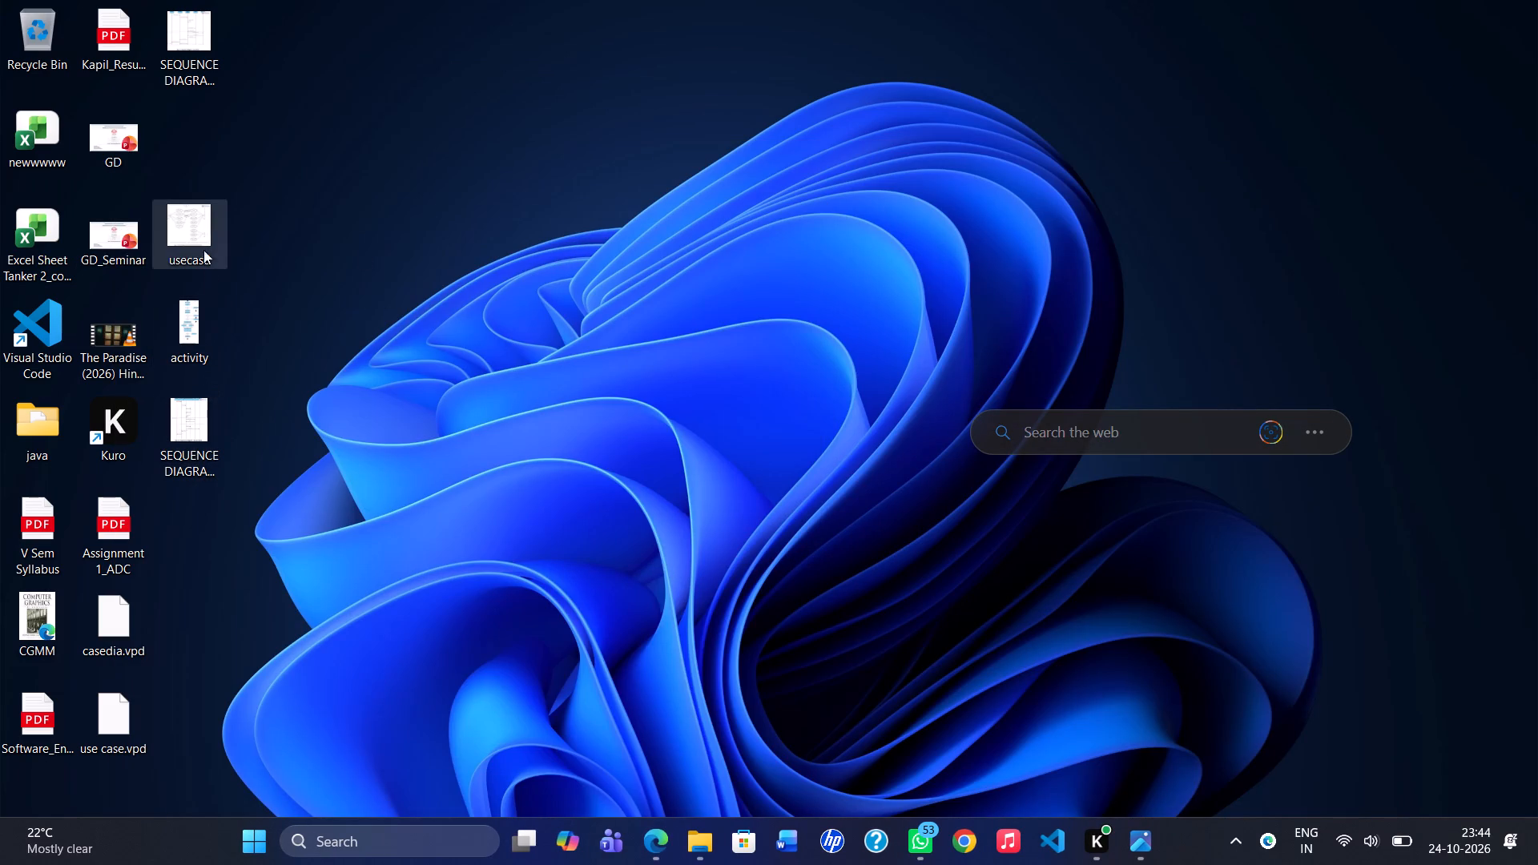
double_click(195, 445)
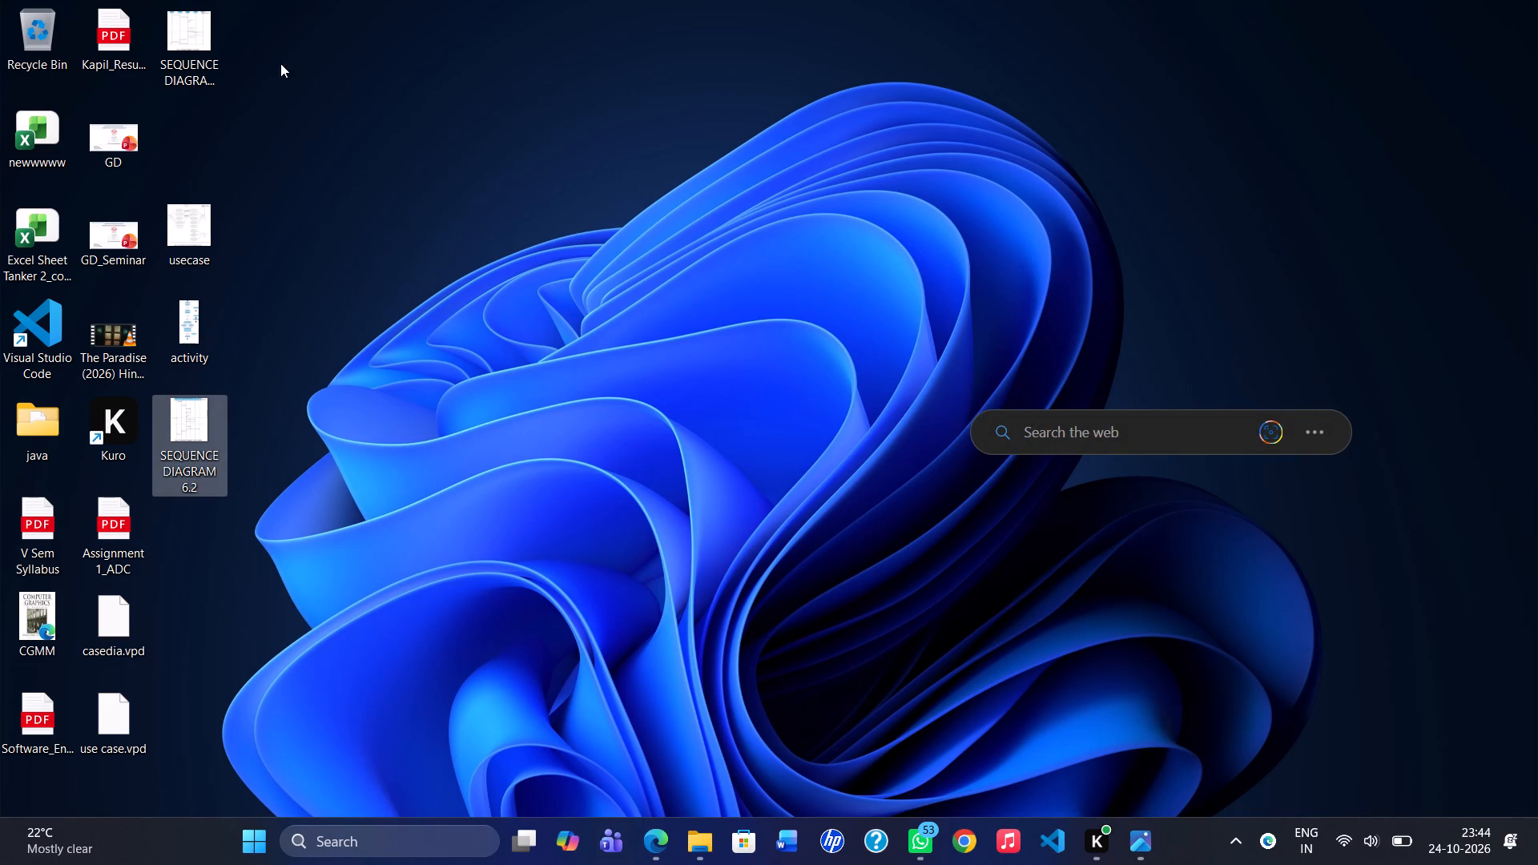
double_click(202, 34)
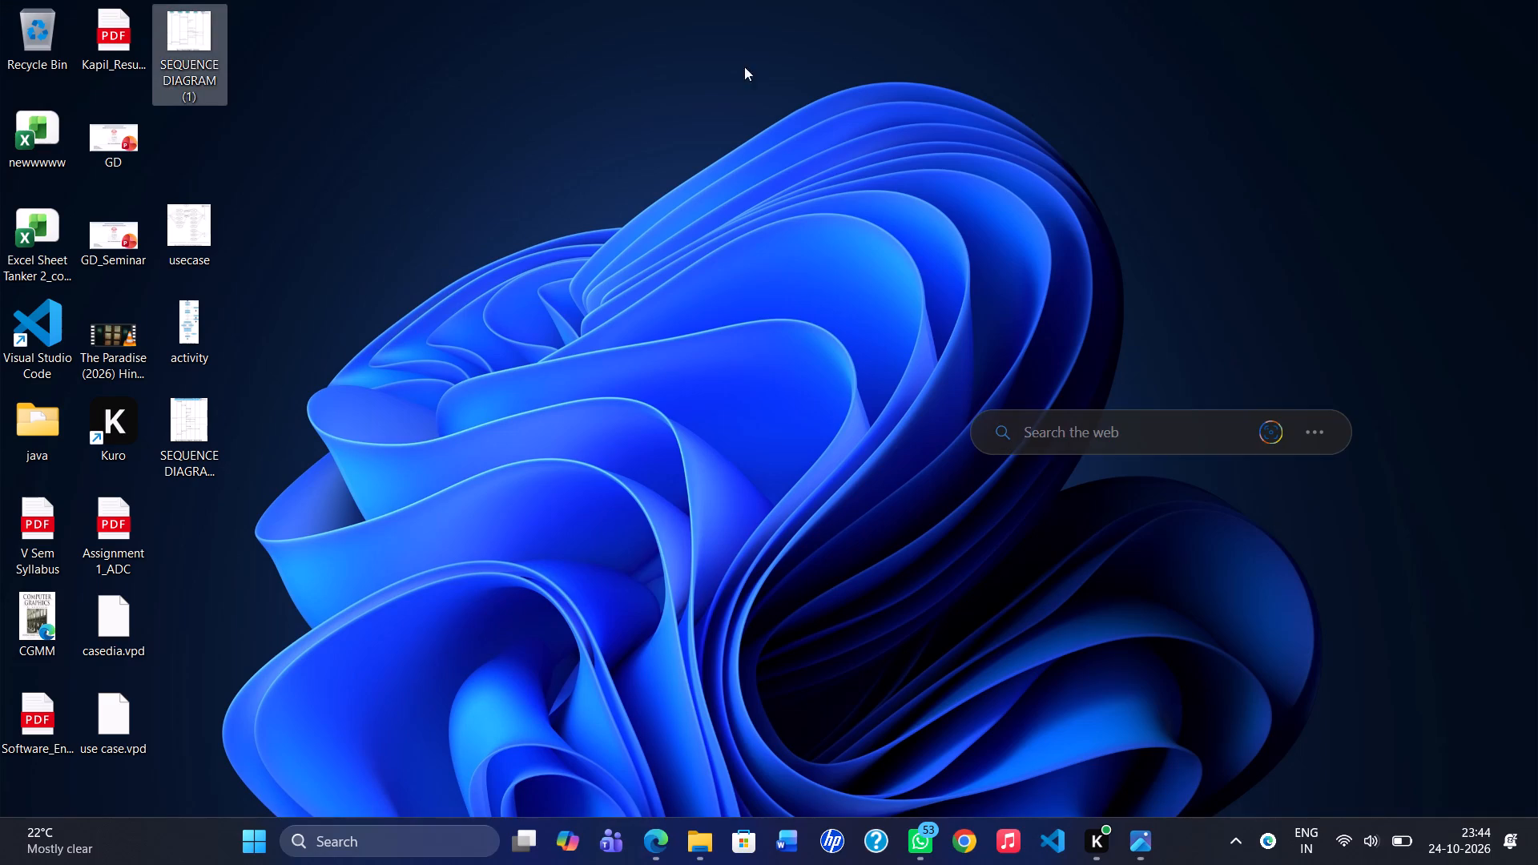
double_click(194, 238)
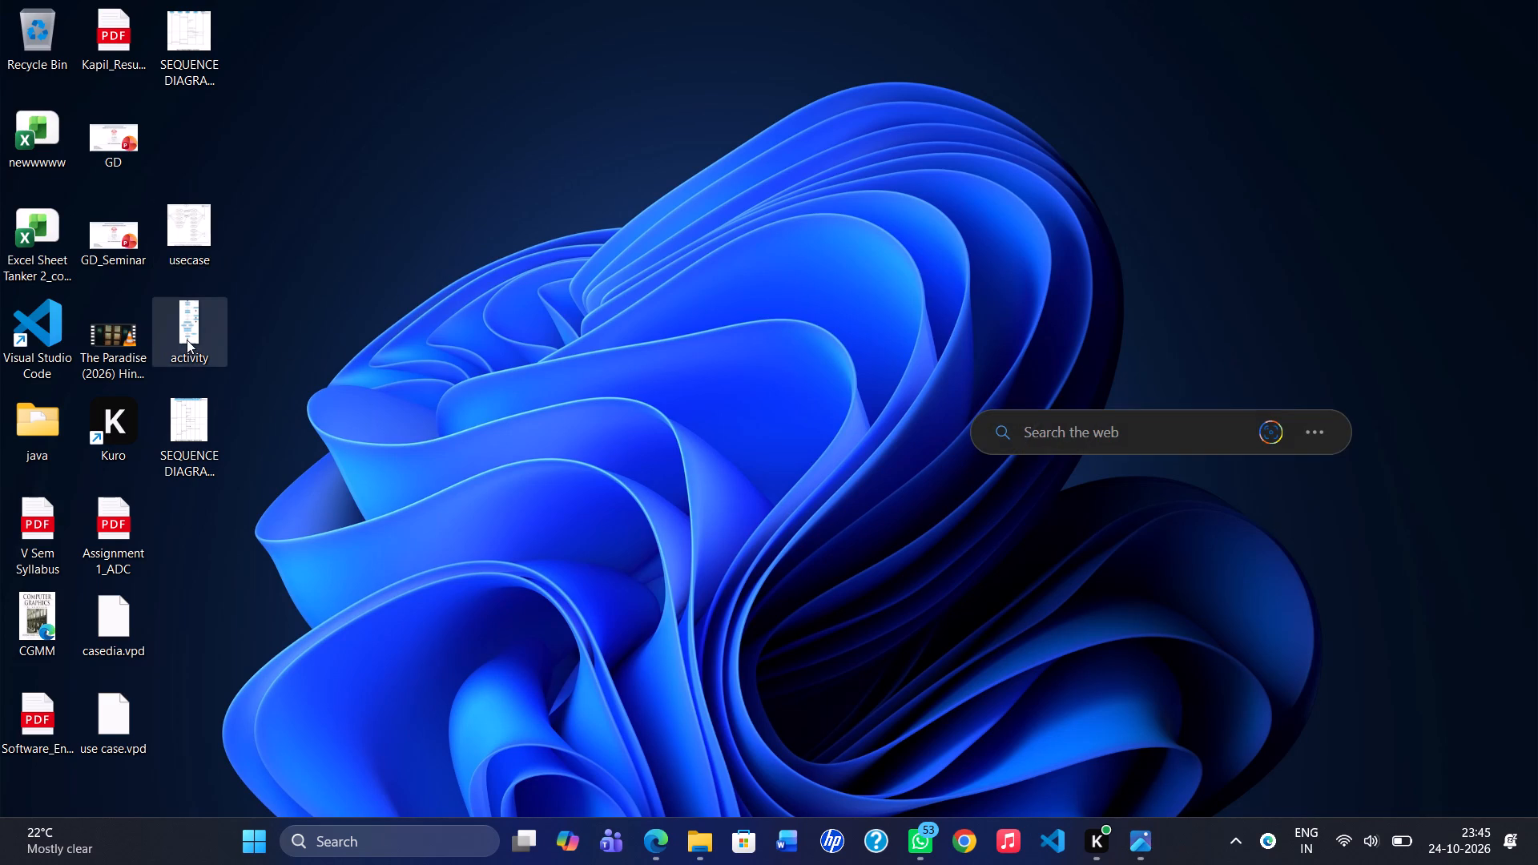
click(187, 340)
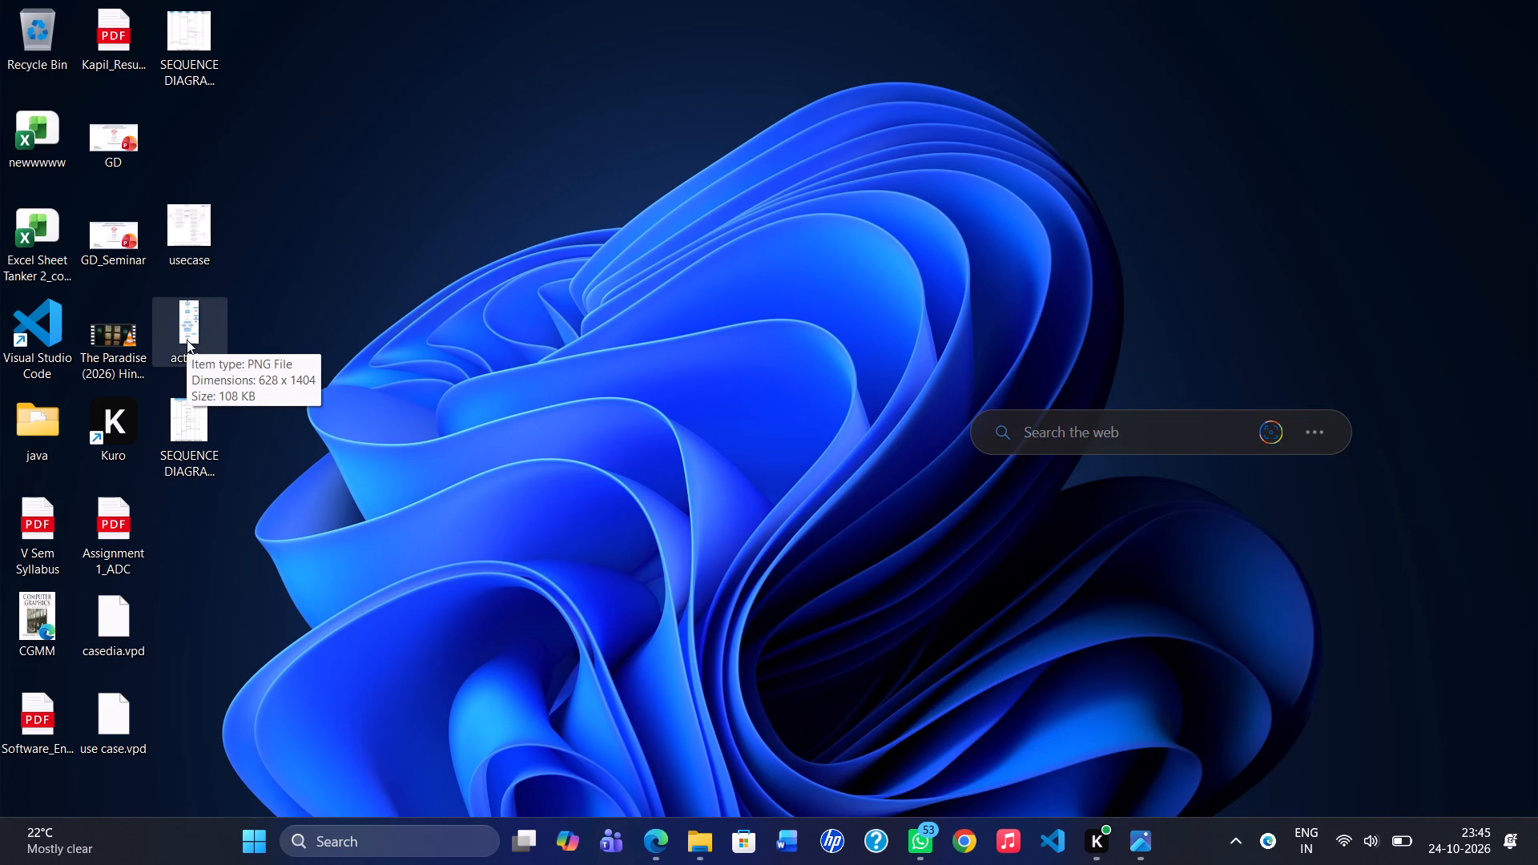
double_click(187, 340)
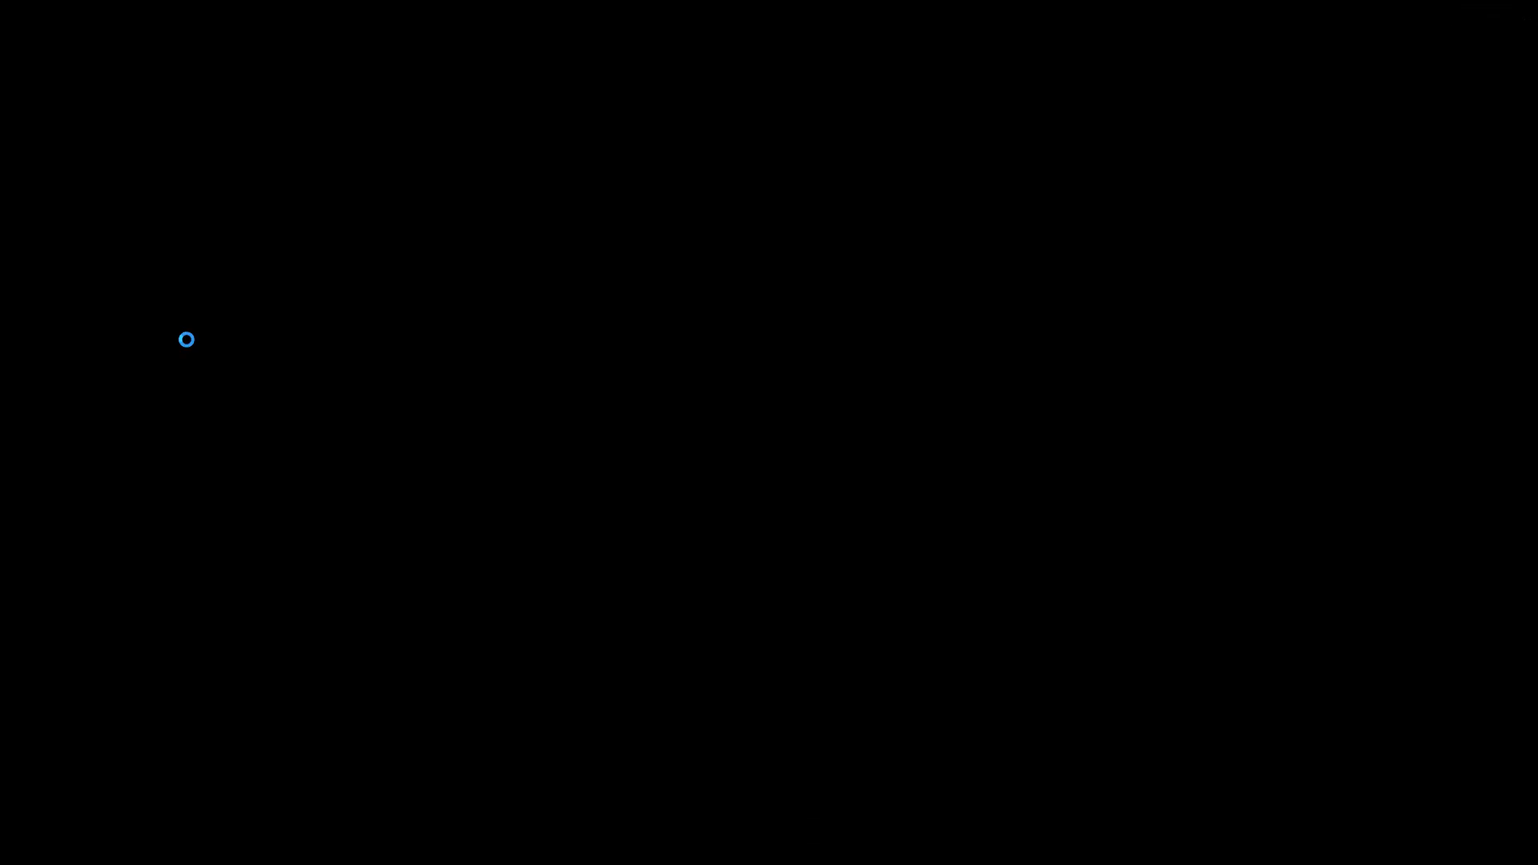